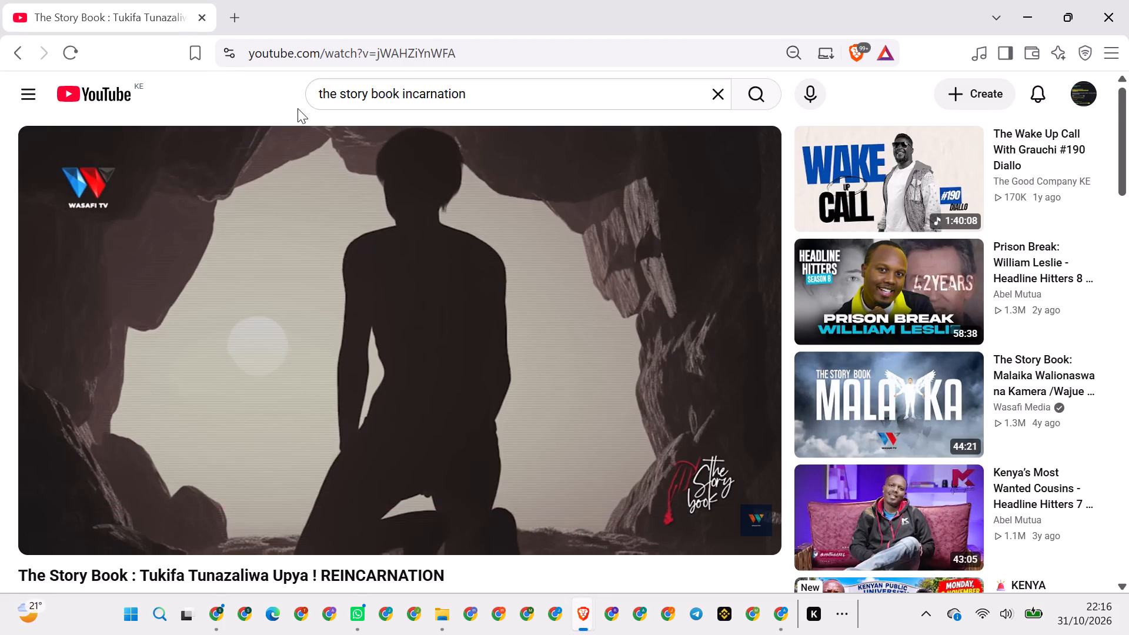
Switch to the GER40 daily chart on TradingView in Google Chrome and dismiss the referral rewards advert.
{"action": "left_click", "coordinate": [787, 614]}
{"action": "left_click", "coordinate": [699, 558]}
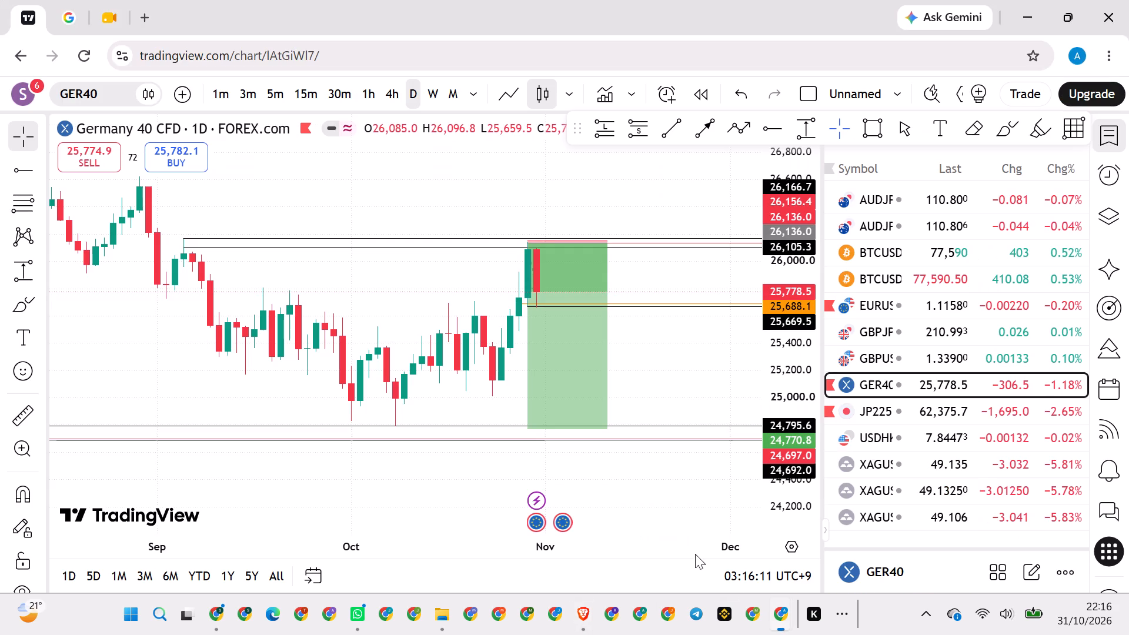
{"action": "left_click", "coordinate": [408, 199]}
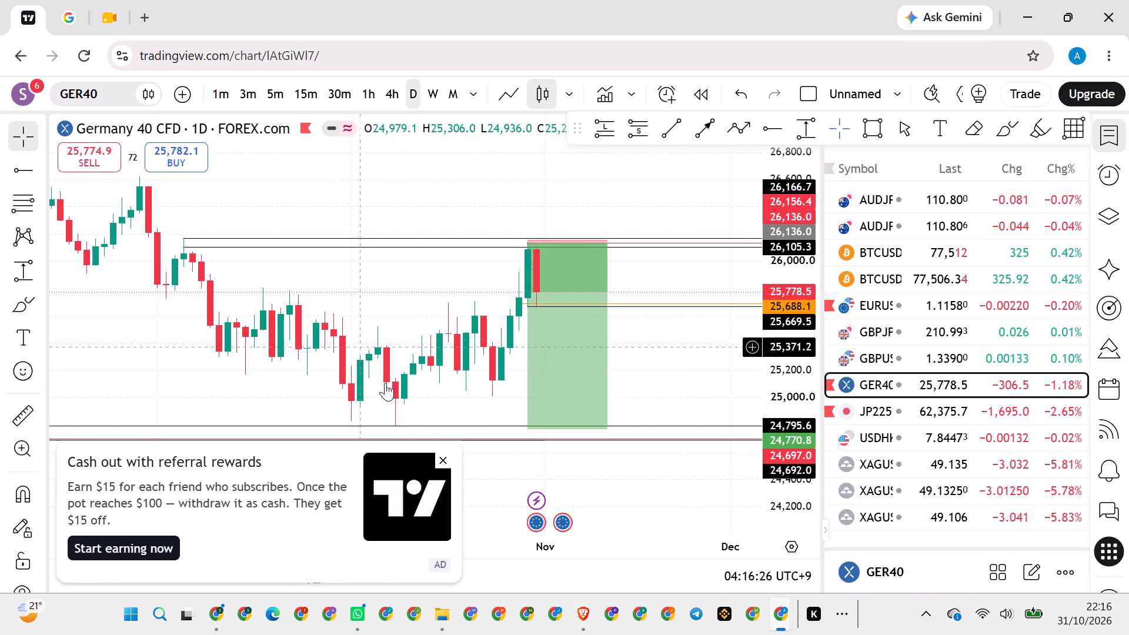
{"action": "left_click", "coordinate": [440, 459]}
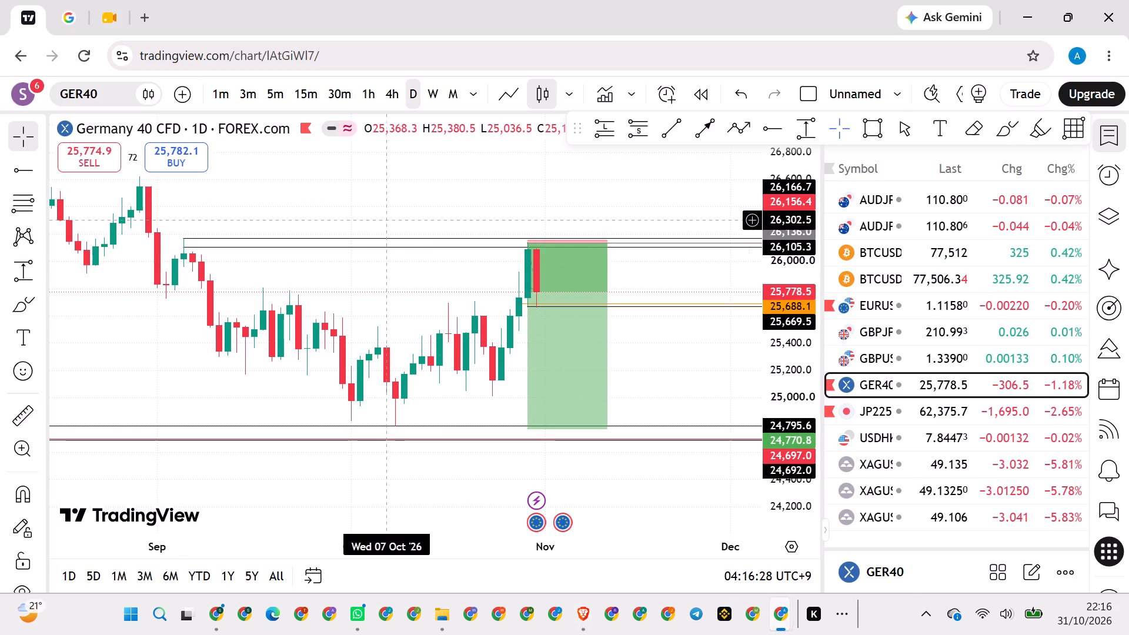
{"action": "left_click", "coordinate": [381, 196]}
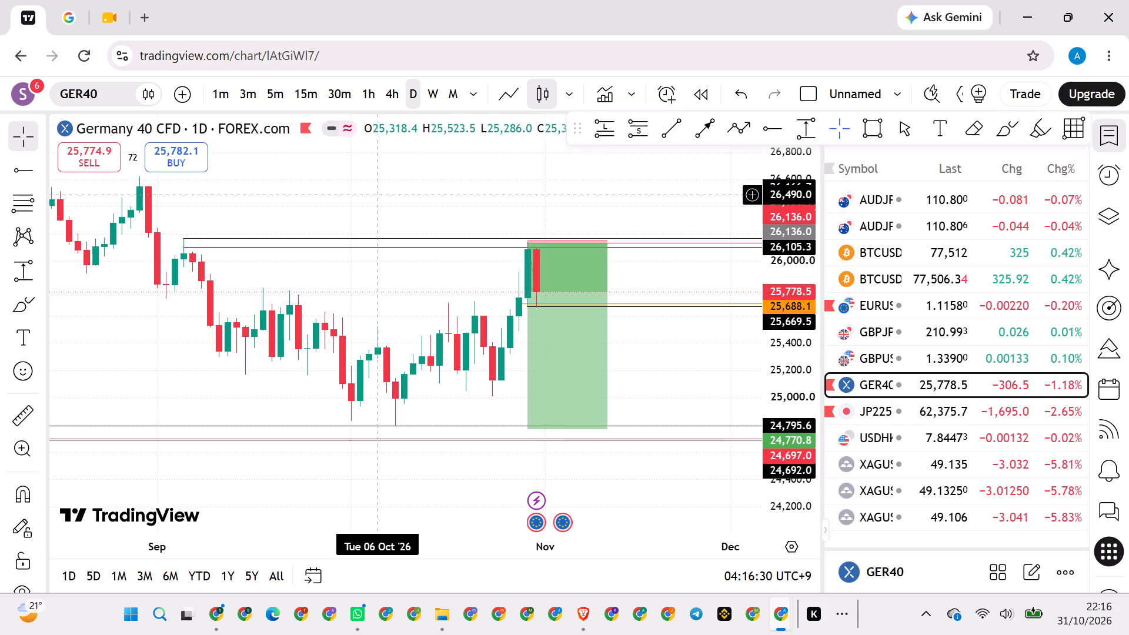
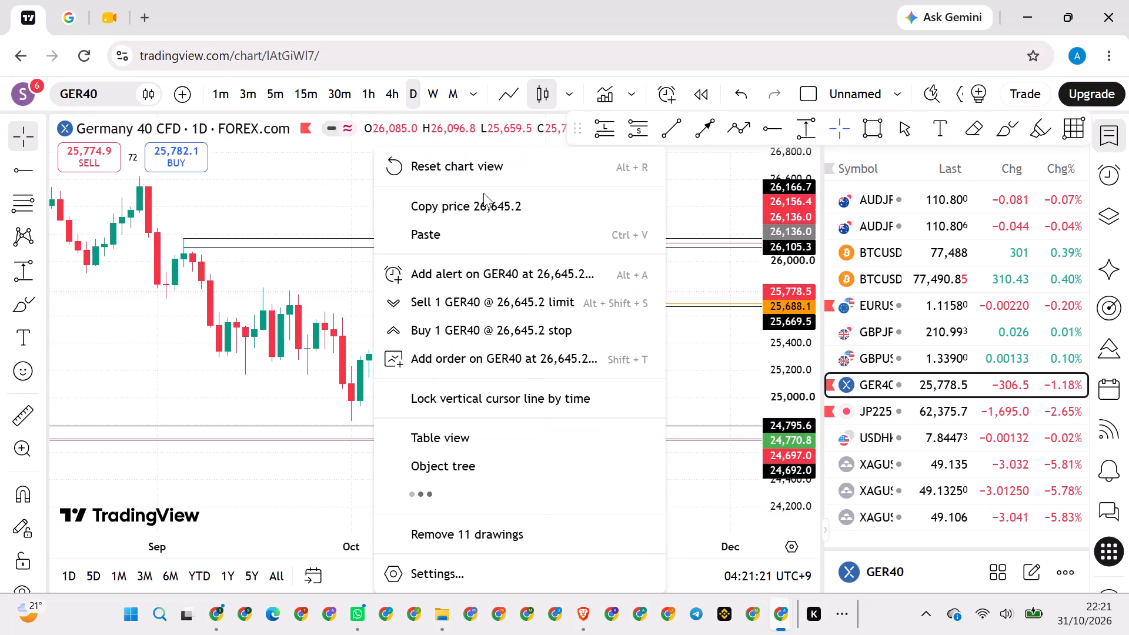
Switch to the USDHKD daily chart from the watchlist and dismiss the upgrade advert.
{"action": "left_click", "coordinate": [331, 175]}
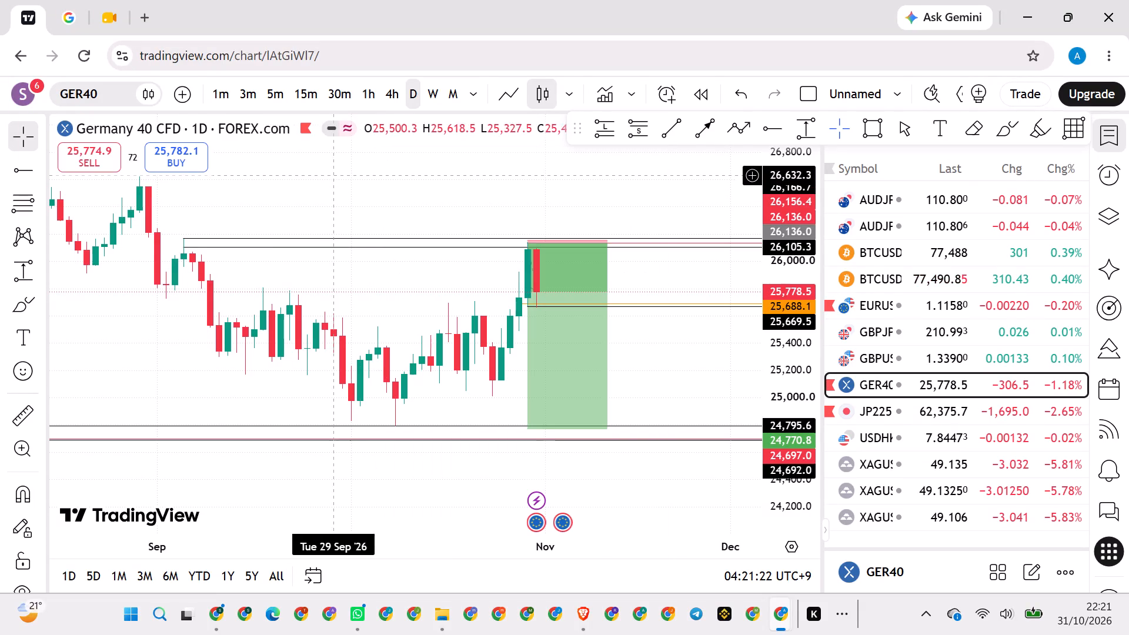
{"action": "left_click", "coordinate": [336, 176]}
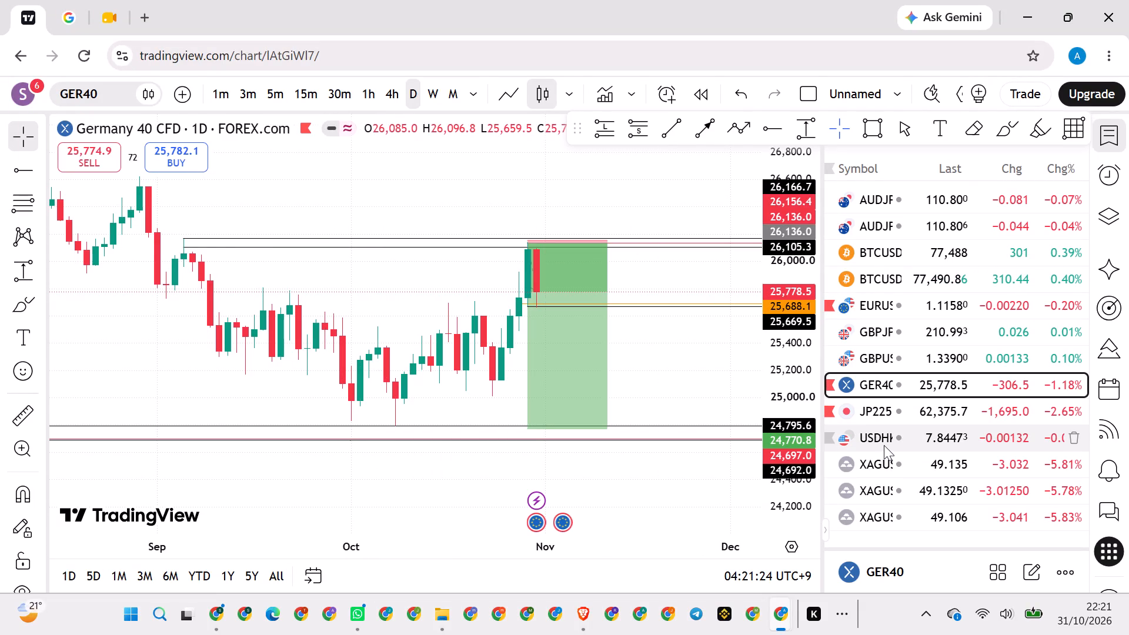
{"action": "left_click", "coordinate": [886, 443]}
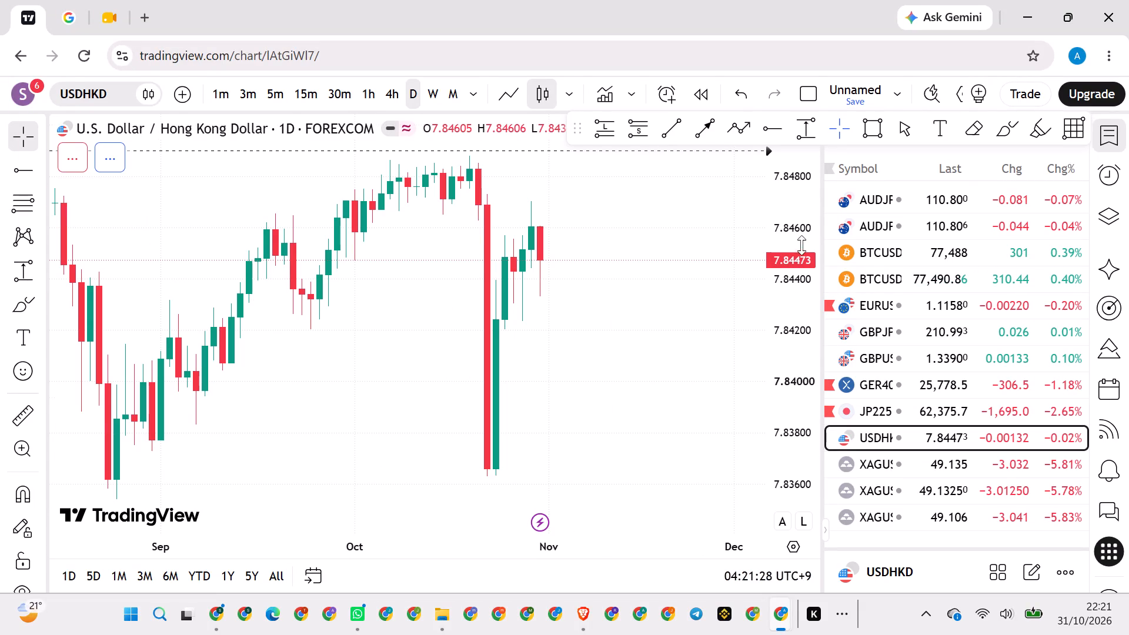
{"action": "left_click_drag", "start_coordinate": [804, 209], "coordinate": [755, 361]}
{"action": "scroll", "coordinate": [614, 346], "scroll_direction": "down", "scroll_amount": 20}
{"action": "scroll", "coordinate": [614, 346], "scroll_direction": "down", "scroll_amount": 19}
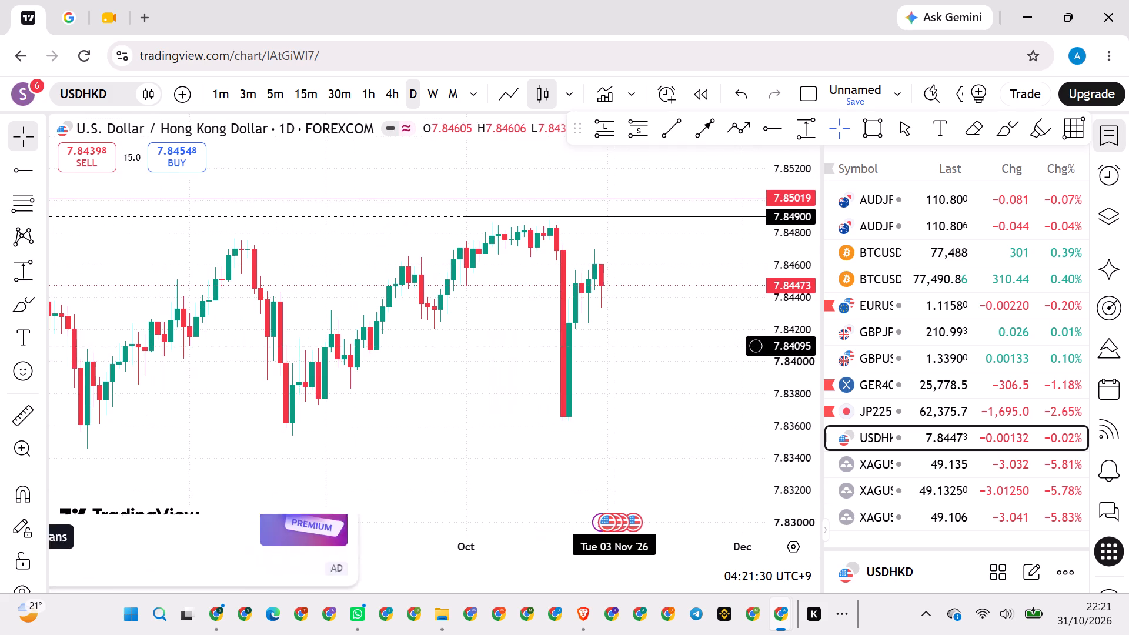
{"action": "left_click_drag", "start_coordinate": [664, 399], "coordinate": [520, 242]}
{"action": "left_click_drag", "start_coordinate": [536, 346], "coordinate": [562, 299]}
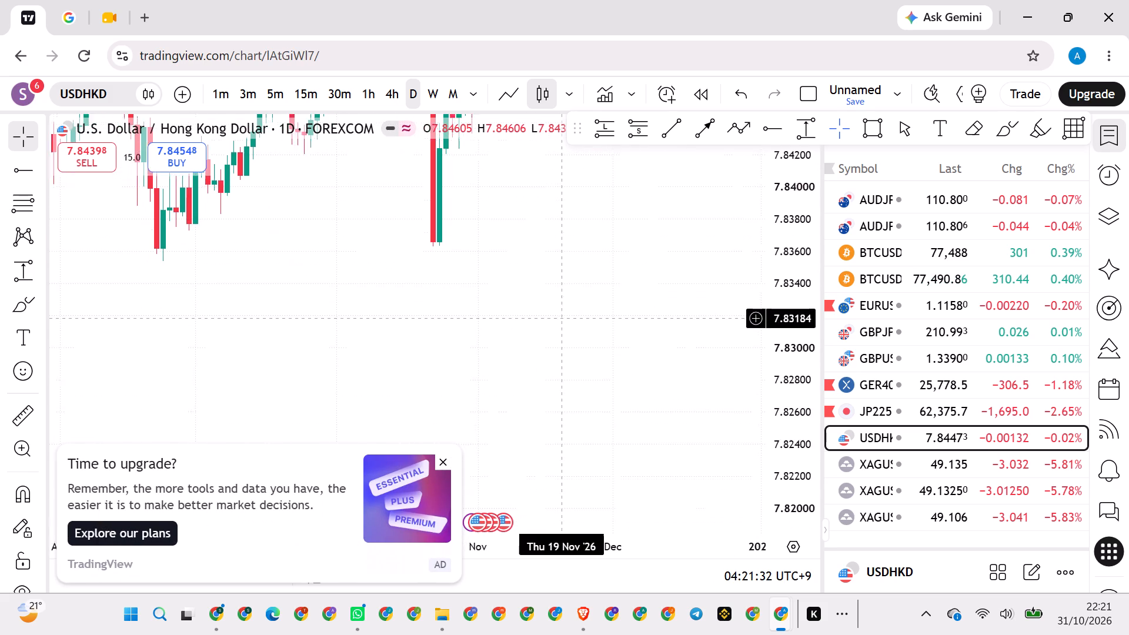
{"action": "left_click_drag", "start_coordinate": [562, 299], "coordinate": [562, 296]}
{"action": "left_click", "coordinate": [439, 463]}
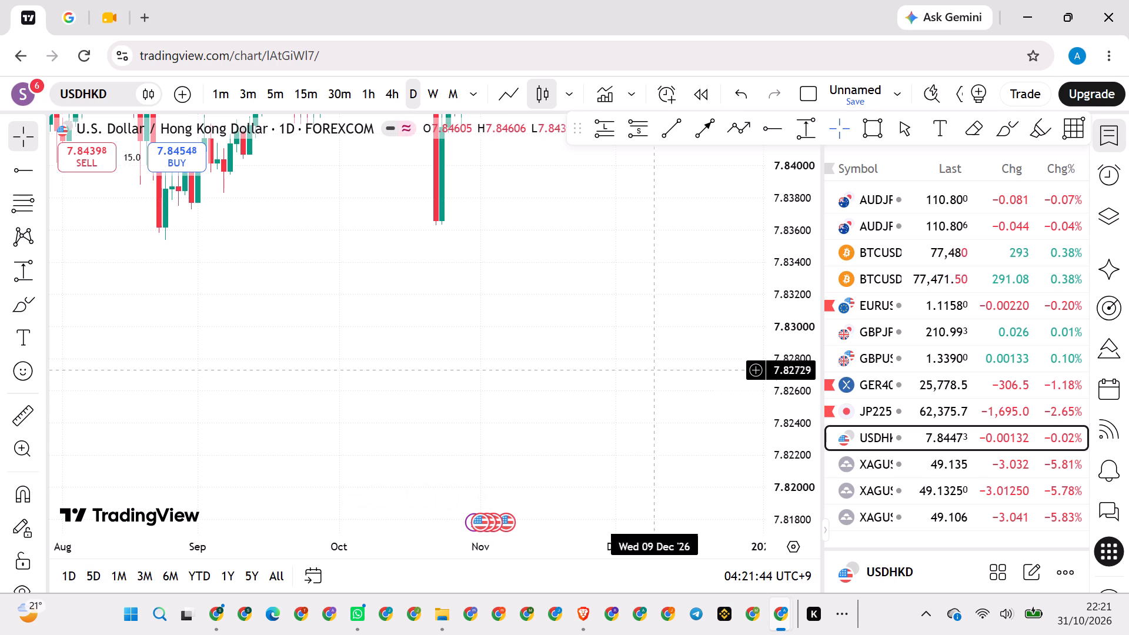
With the Path tool, start a rising zigzag in blank space below the candles, from about 7.794 through four higher peaks to about 7.817.
{"action": "left_click_drag", "start_coordinate": [799, 245], "coordinate": [766, 415]}
{"action": "left_click_drag", "start_coordinate": [669, 402], "coordinate": [569, 347]}
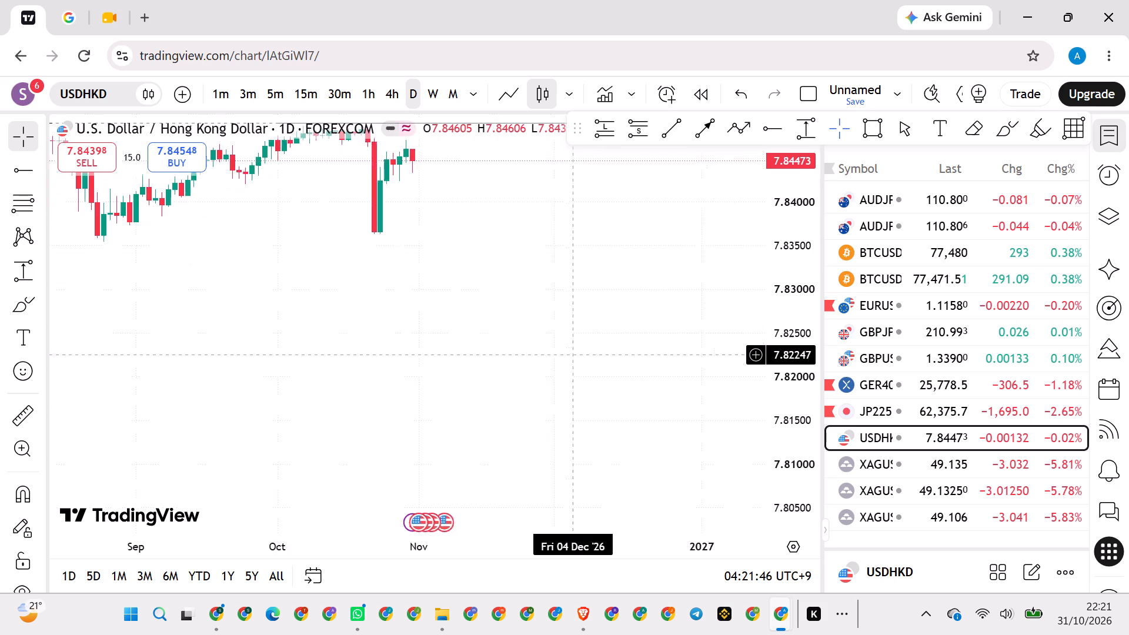
{"action": "left_click_drag", "start_coordinate": [569, 347], "coordinate": [630, 256]}
{"action": "left_click_drag", "start_coordinate": [537, 344], "coordinate": [662, 222]}
{"action": "left_click_drag", "start_coordinate": [495, 332], "coordinate": [555, 319]}
{"action": "scroll", "coordinate": [555, 321], "scroll_direction": "down", "scroll_amount": 1}
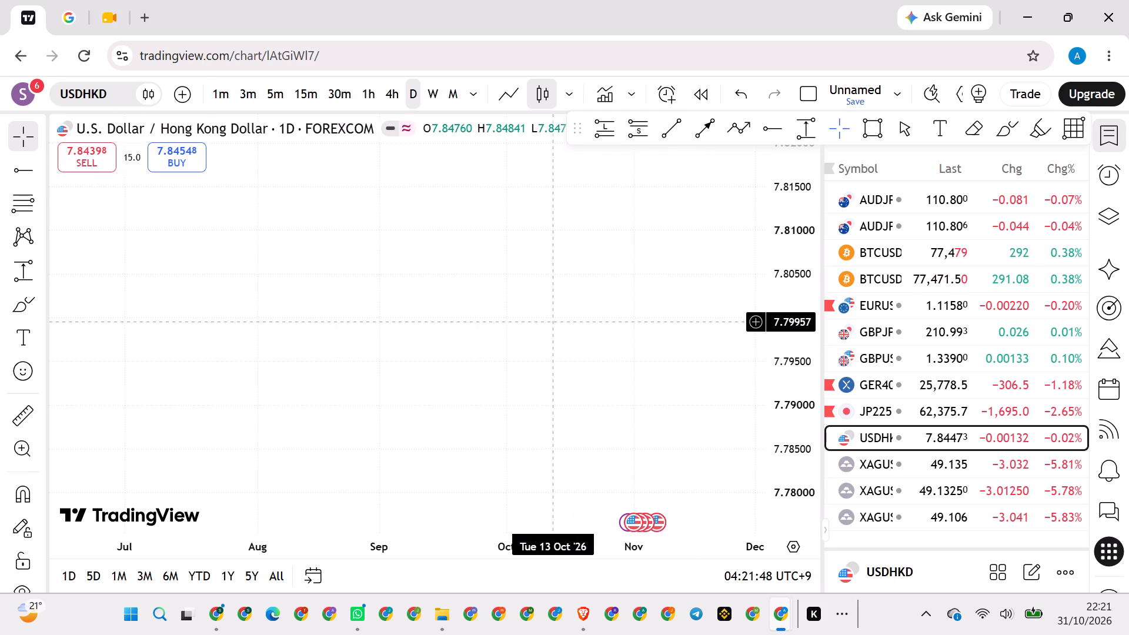
{"action": "left_click", "coordinate": [741, 122]}
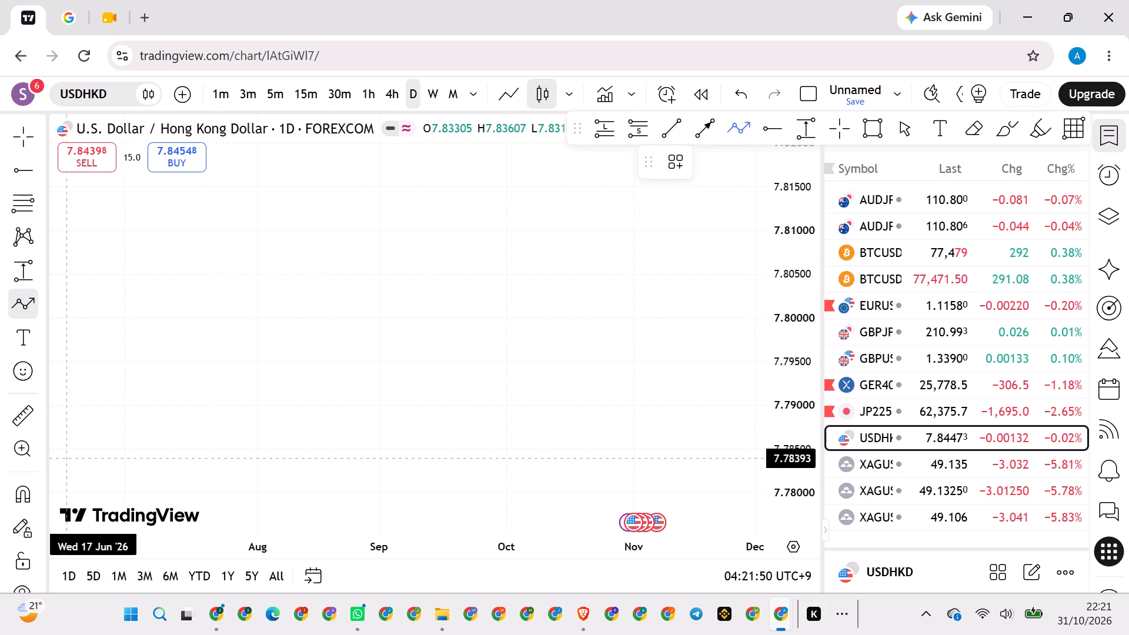
{"action": "left_click", "coordinate": [231, 374]}
{"action": "left_click", "coordinate": [275, 285]}
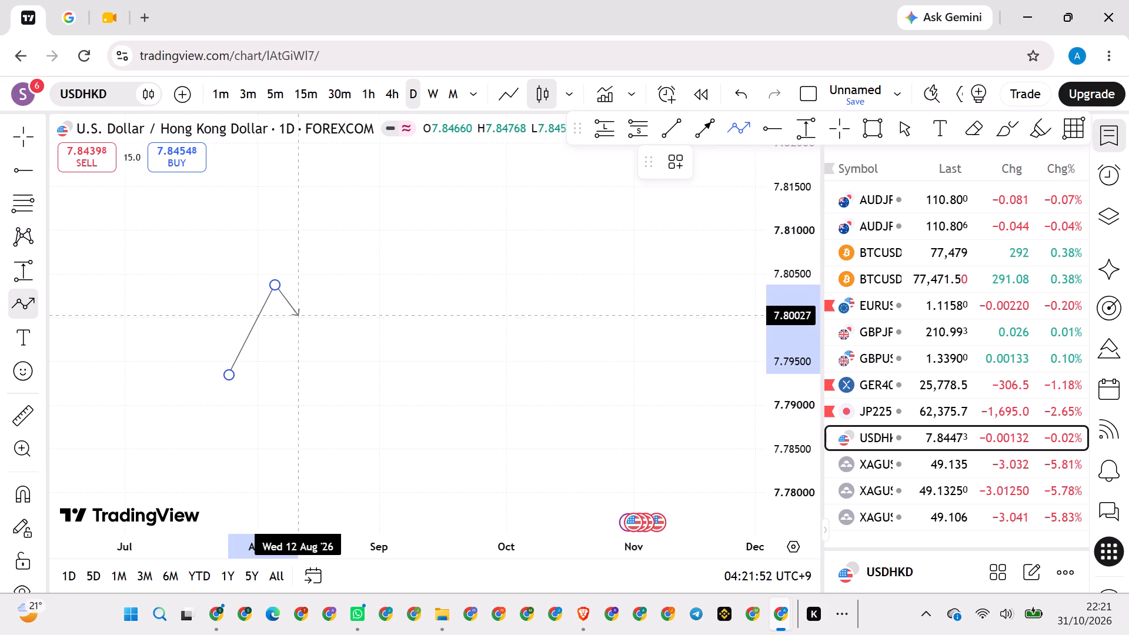
{"action": "left_click", "coordinate": [306, 329]}
{"action": "left_click", "coordinate": [327, 250]}
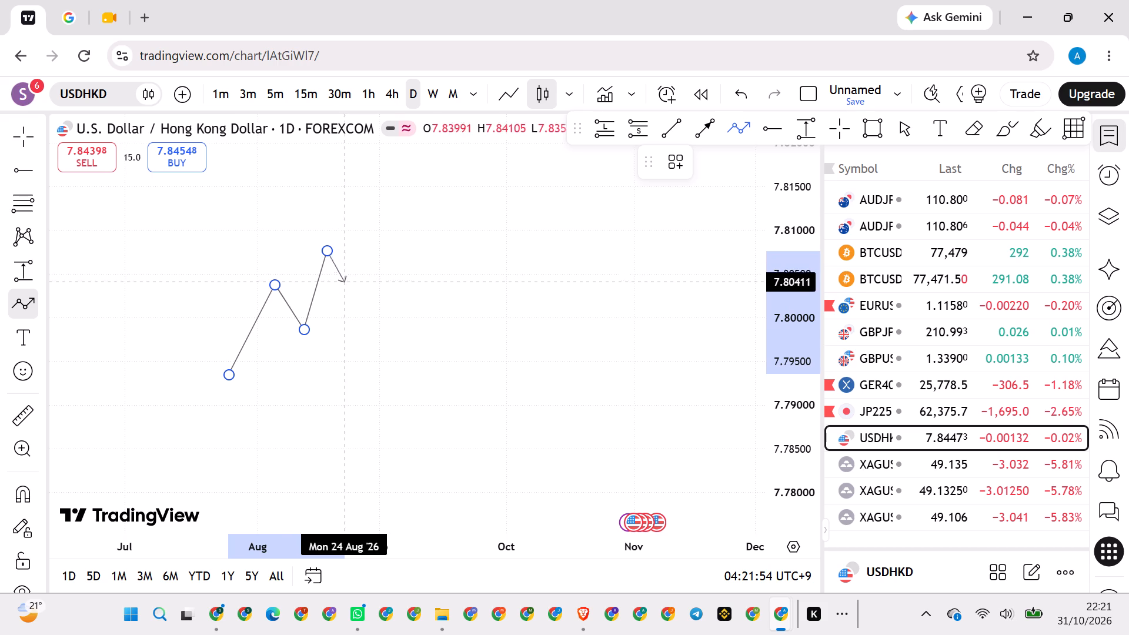
{"action": "left_click", "coordinate": [350, 295]}
{"action": "left_click", "coordinate": [377, 206]}
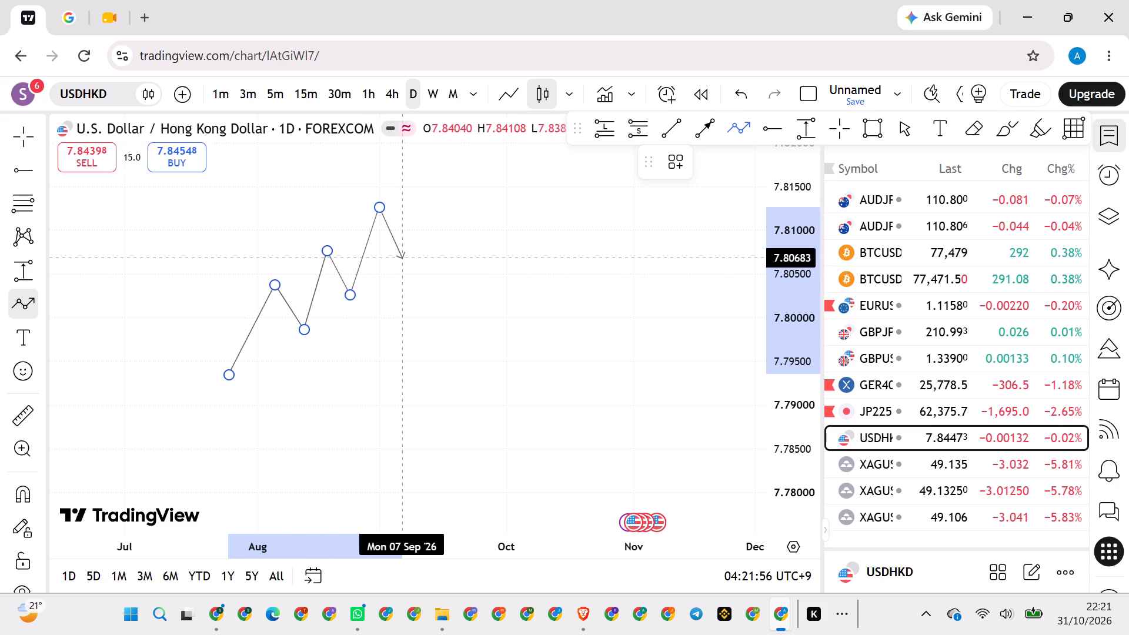
{"action": "left_click", "coordinate": [400, 260]}
{"action": "left_click", "coordinate": [429, 173]}
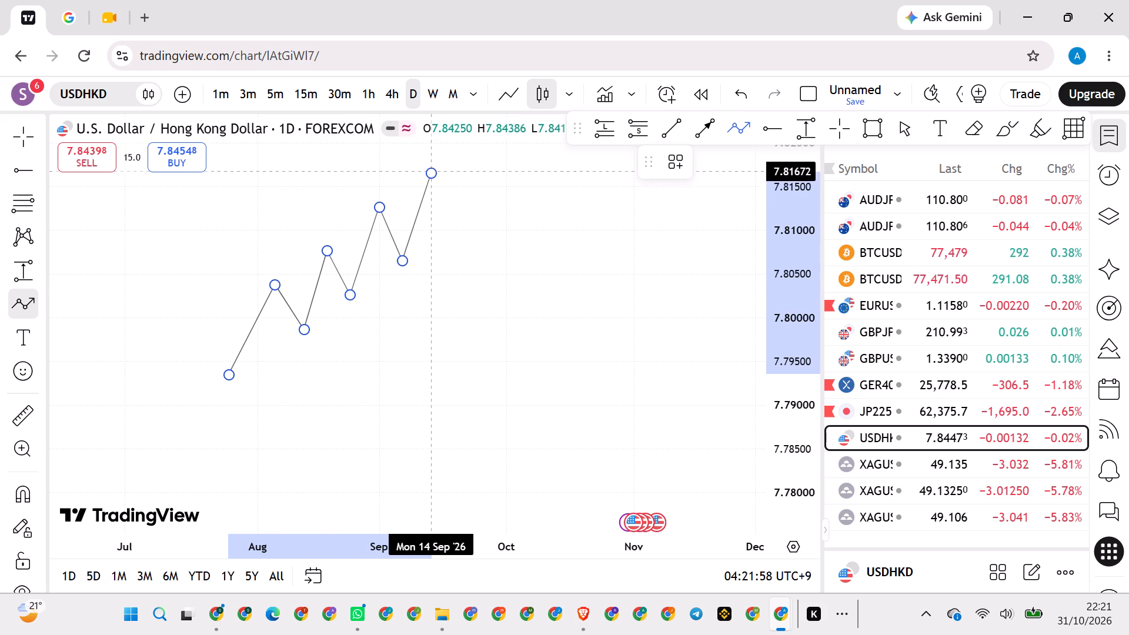
Continue the path with a lower peak near 7.815 and a falling zigzag of three more lower peaks, ending it at about 7.794.
{"action": "left_click", "coordinate": [443, 224]}
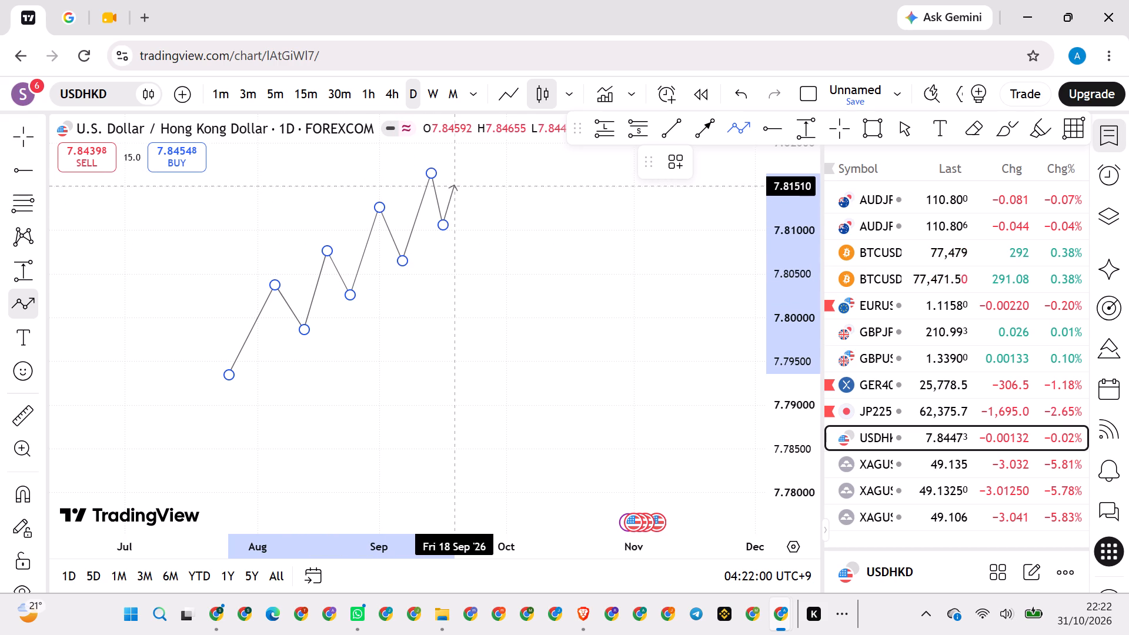
{"action": "left_click", "coordinate": [454, 185]}
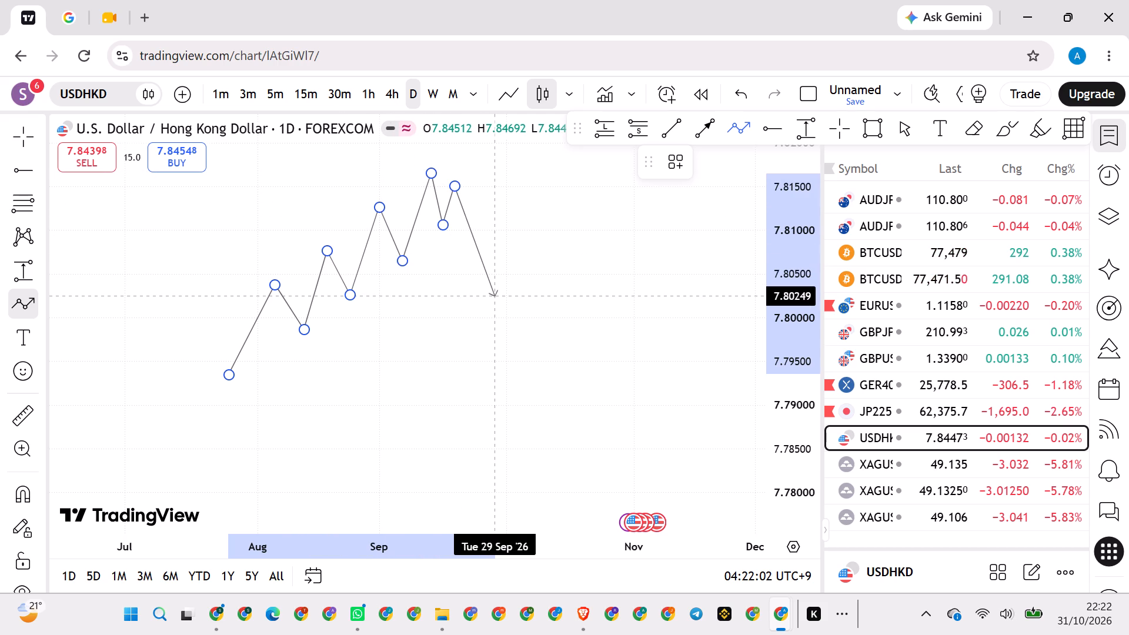
{"action": "left_click", "coordinate": [491, 296]}
{"action": "left_click", "coordinate": [500, 242]}
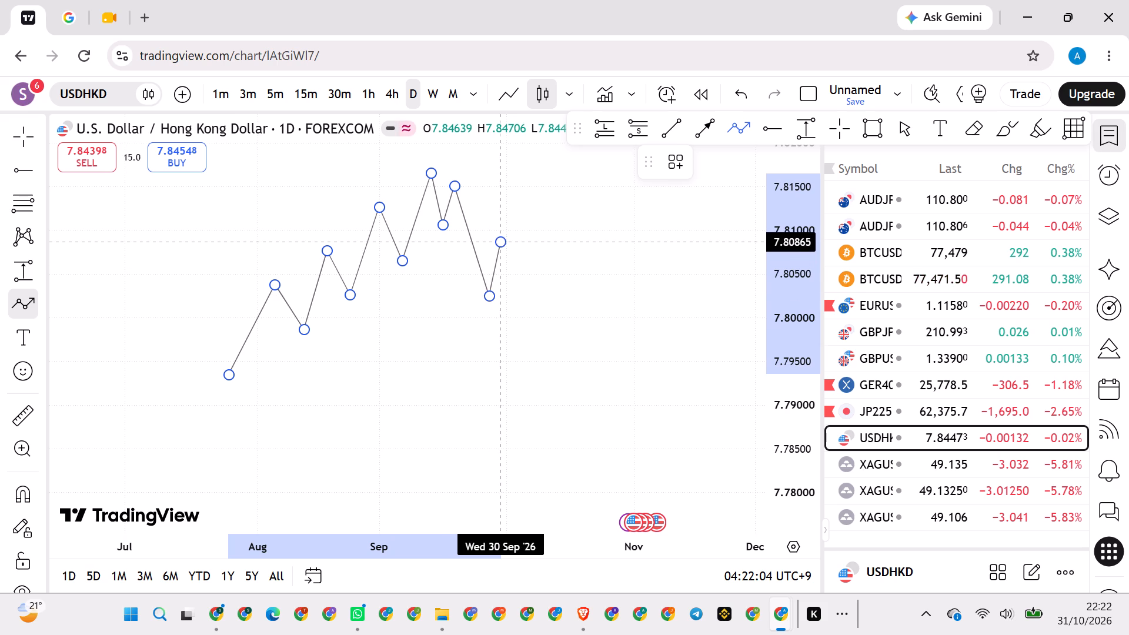
{"action": "left_click", "coordinate": [520, 300]}
{"action": "left_click", "coordinate": [536, 262]}
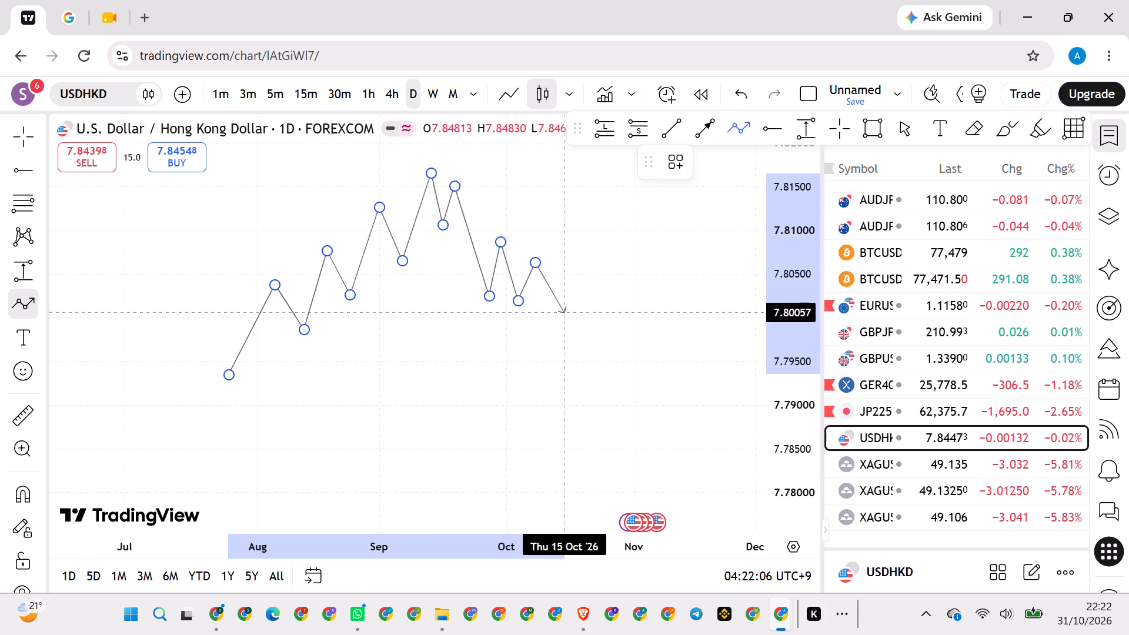
{"action": "left_click", "coordinate": [568, 316]}
{"action": "left_click", "coordinate": [577, 277]}
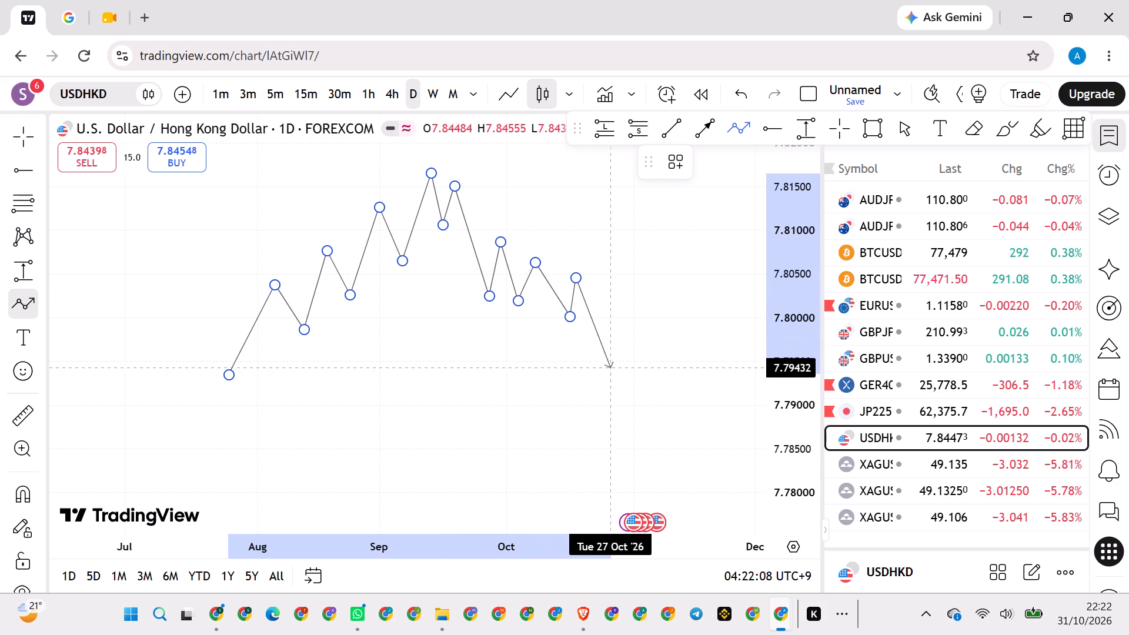
{"action": "double_click", "coordinate": [613, 369]}
Move the path's last trough before the final peak slightly earlier in time, at about 7.800.
{"action": "left_click", "coordinate": [563, 367]}
{"action": "left_click_drag", "start_coordinate": [503, 347], "coordinate": [452, 347]}
{"action": "left_click_drag", "start_coordinate": [526, 314], "coordinate": [502, 314]}
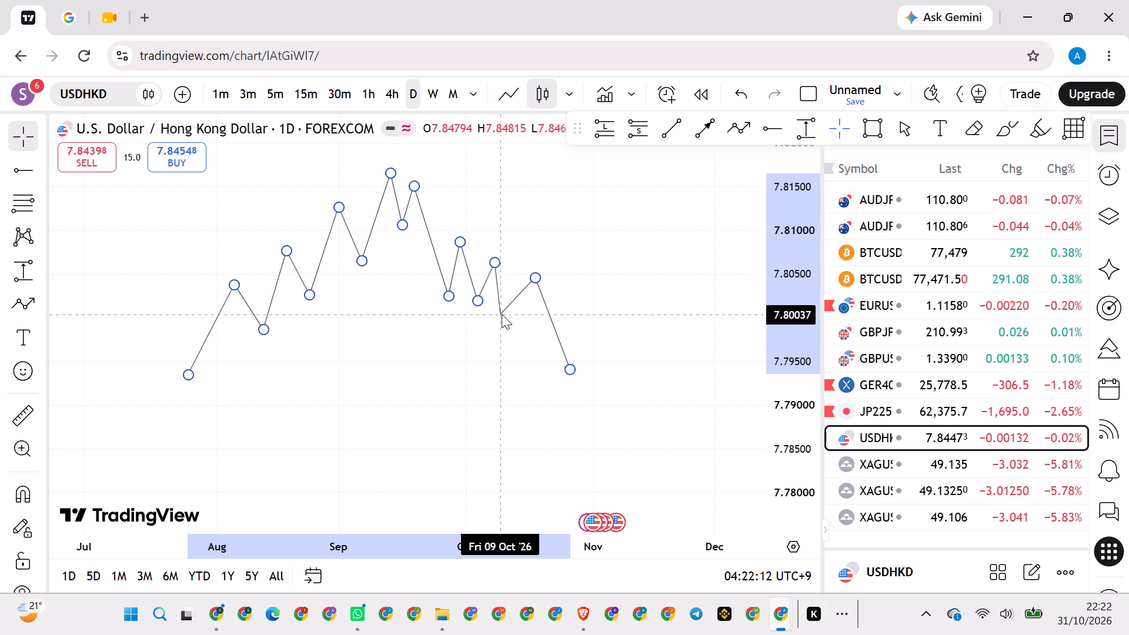
{"action": "left_click_drag", "start_coordinate": [502, 314], "coordinate": [520, 316]}
{"action": "left_click", "coordinate": [526, 212]}
{"action": "left_click_drag", "start_coordinate": [526, 210], "coordinate": [483, 219]}
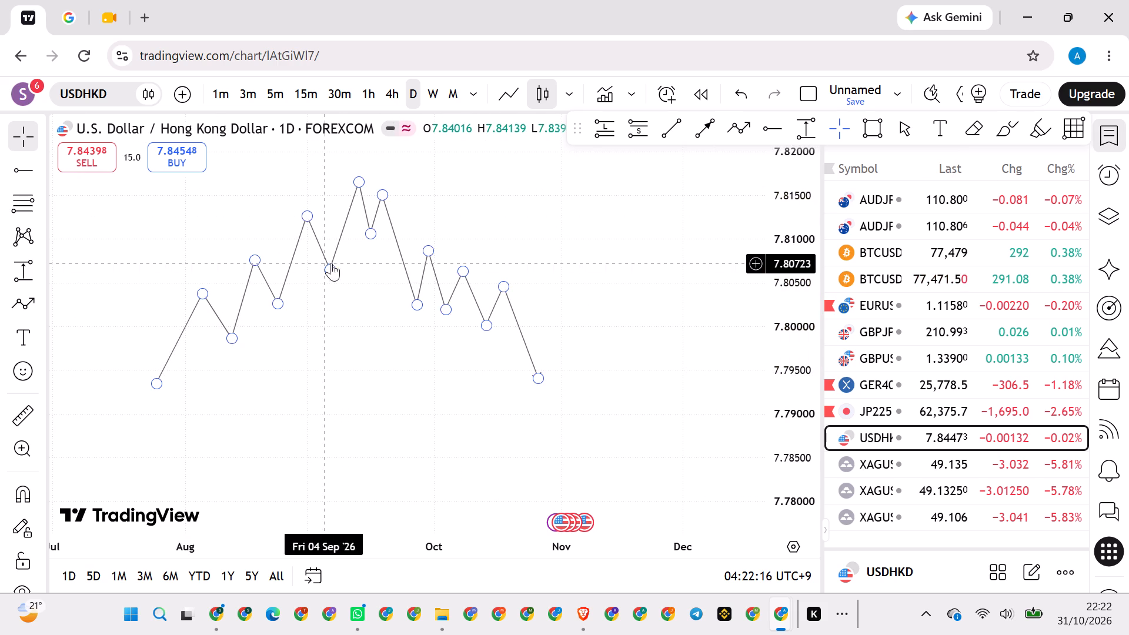
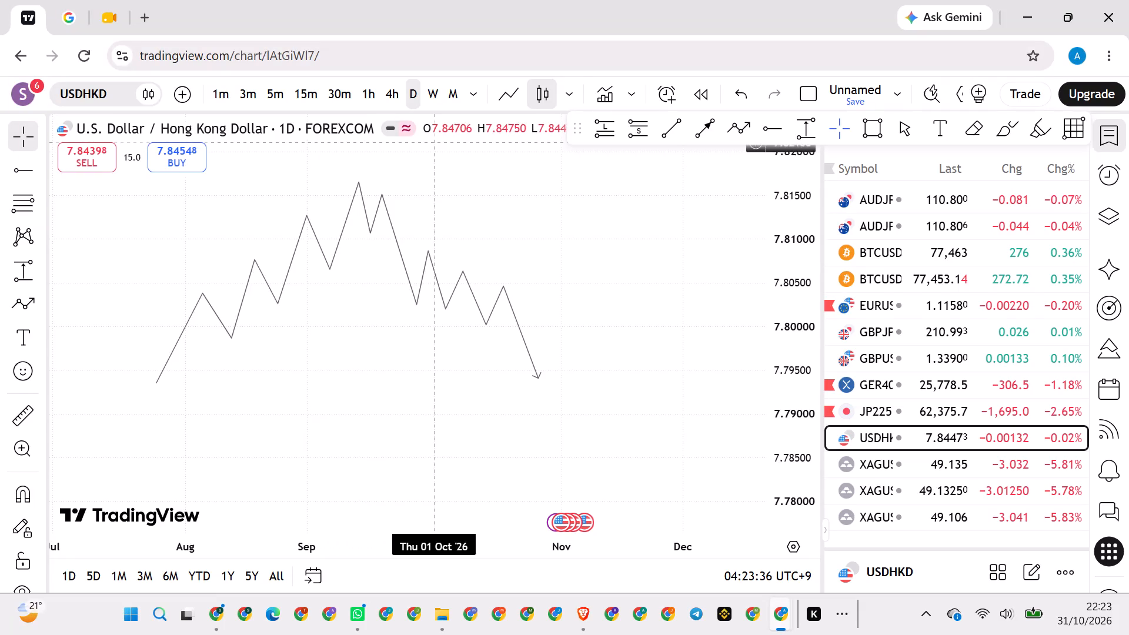
Delete the whole zigzag path from the blank area of the USDHKD daily chart.
{"action": "left_click", "coordinate": [378, 199]}
{"action": "left_click", "coordinate": [898, 162]}
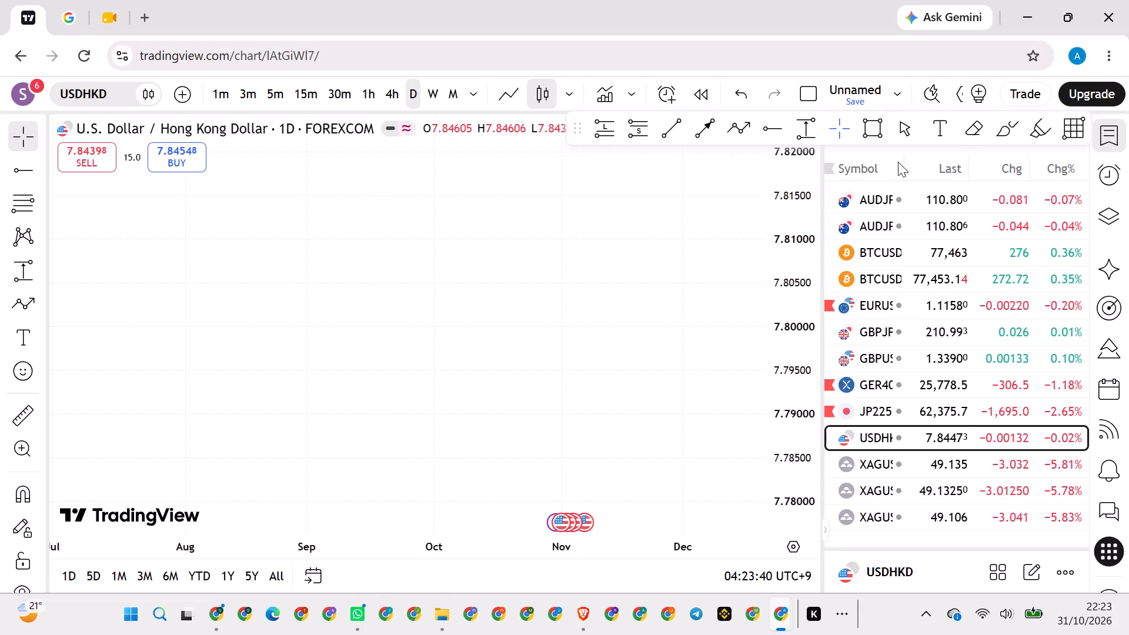
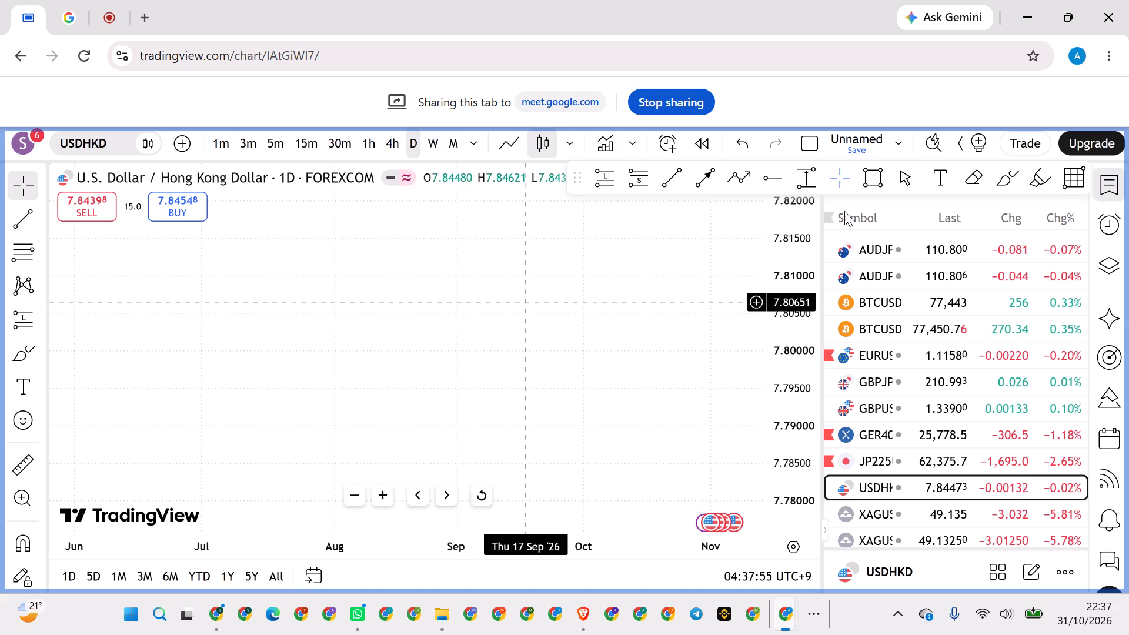
Add a text label reading "market shifts" near the top of the blank chart area, around 30 Jul '26.
{"action": "left_click", "coordinate": [937, 179]}
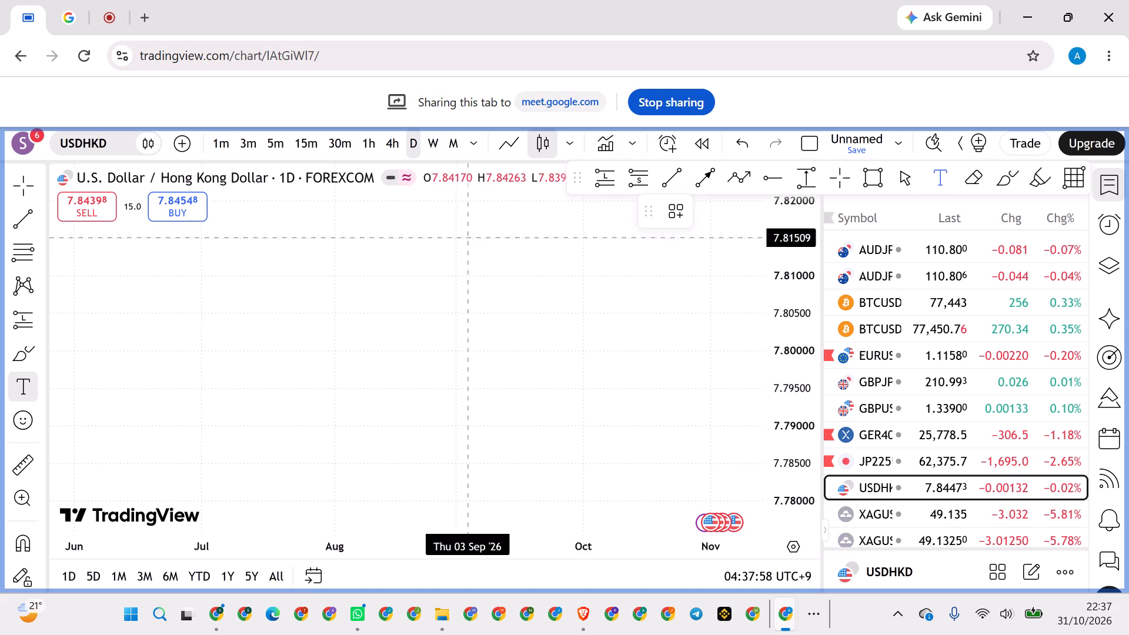
{"action": "left_click", "coordinate": [326, 218]}
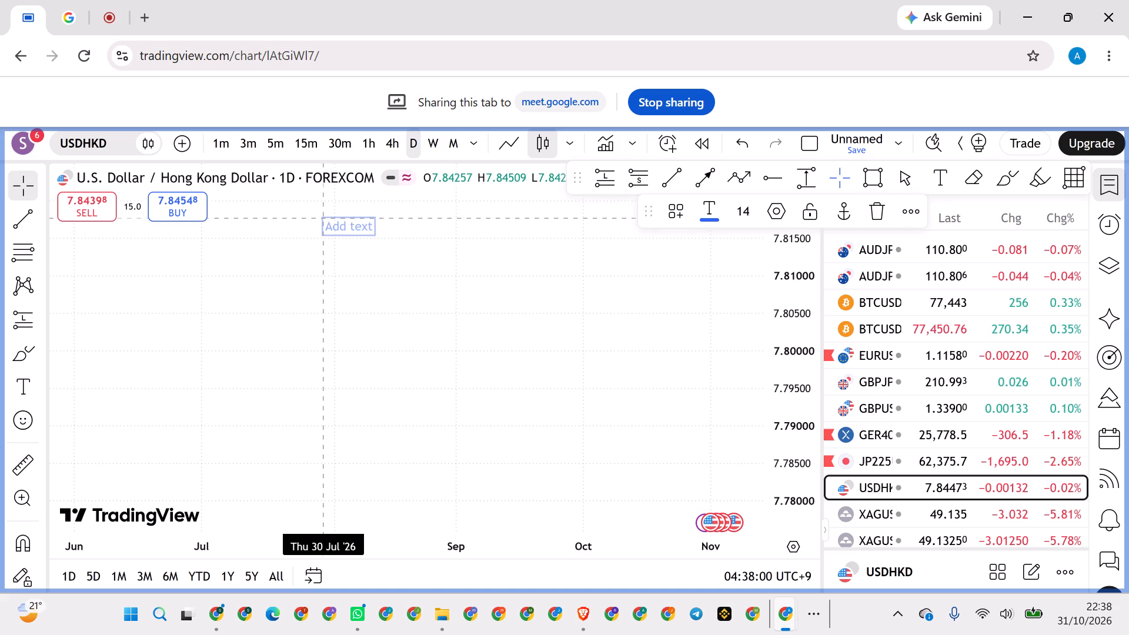
{"action": "type", "text": "marj"}
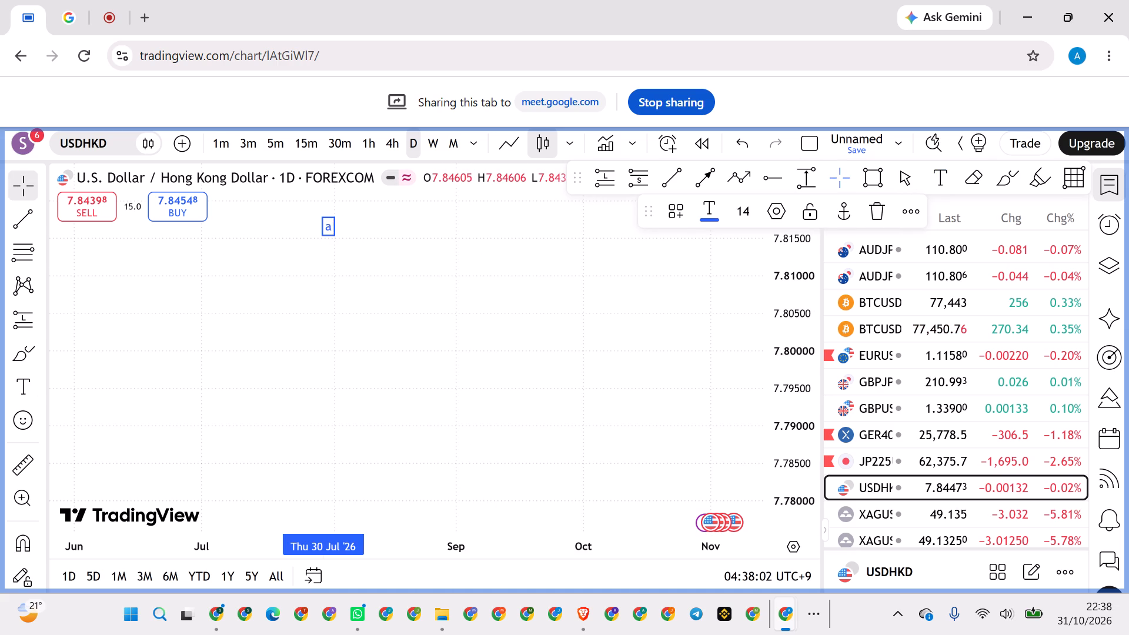
{"action": "key", "text": "BackSpace"}
{"action": "type", "text": "ket"}
{"action": "key", "text": "space"}
{"action": "key", "text": "BackSpace"}
{"action": "key", "text": "BackSpace"}
{"action": "key", "text": "BackSpace"}
{"action": "key", "text": "BackSpace"}
{"action": "key", "text": "BackSpace"}
{"action": "key", "text": "BackSpace"}
{"action": "key", "text": "BackSpace"}
{"action": "key", "text": "BackSpace"}
{"action": "type", "text": "market"}
{"action": "key", "text": "space"}
{"action": "key", "text": "space"}
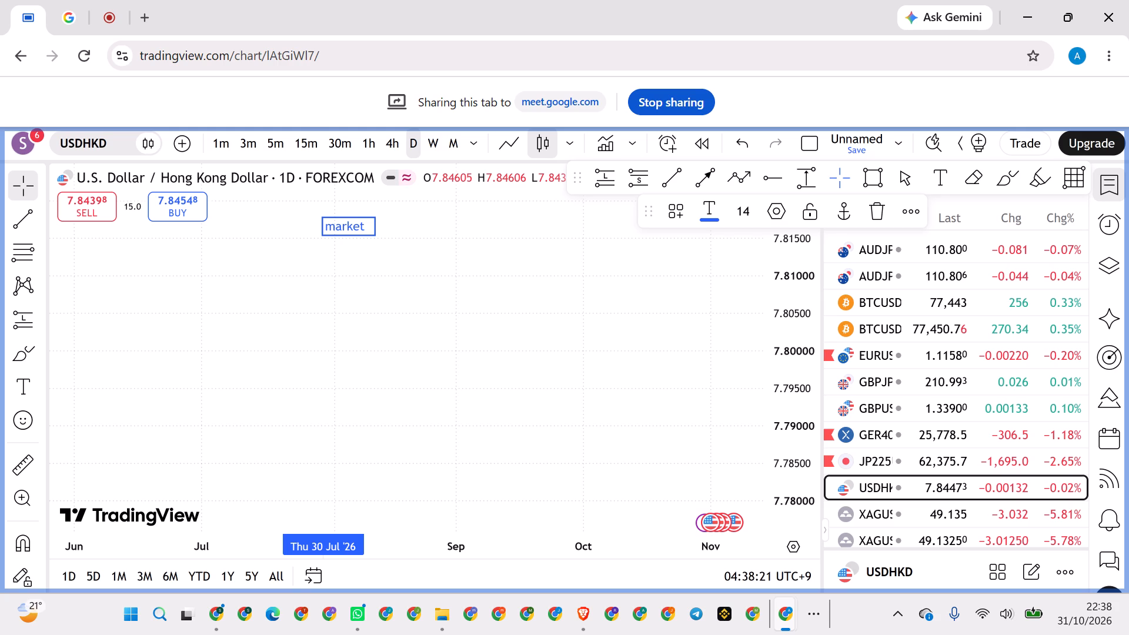
{"action": "type", "text": "shifts"}
{"action": "key", "text": "space"}
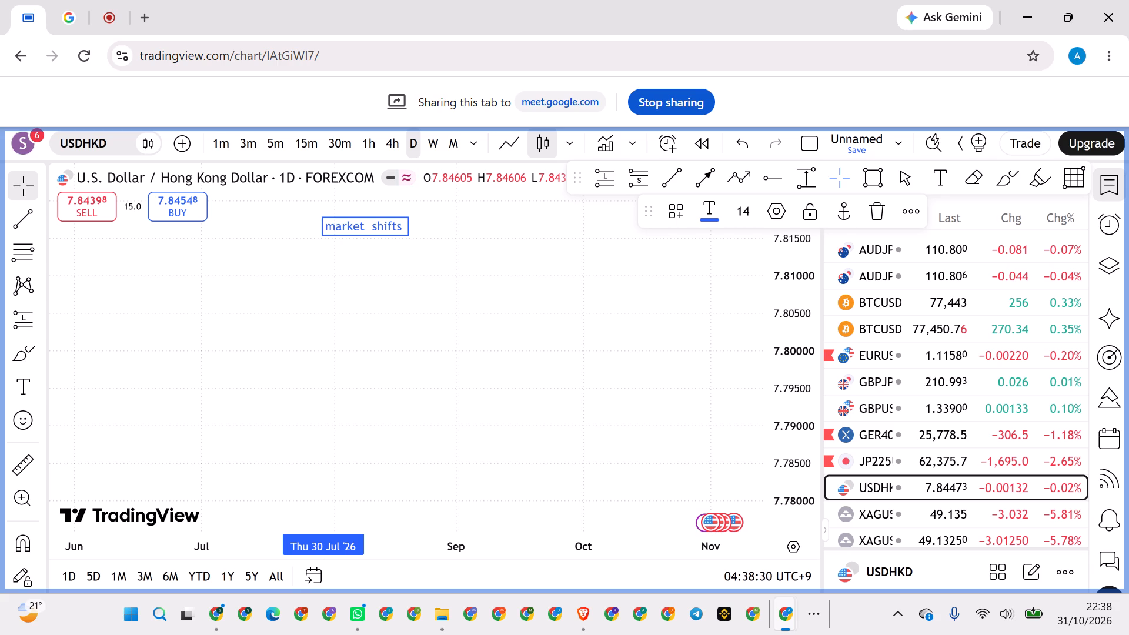
{"action": "left_click", "coordinate": [484, 243]}
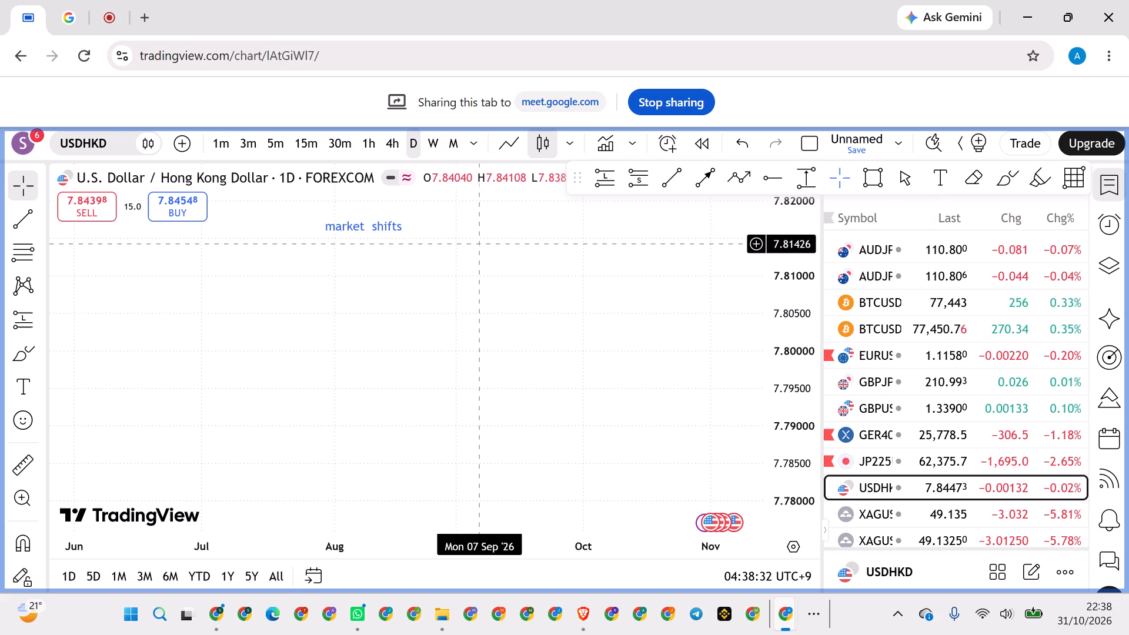
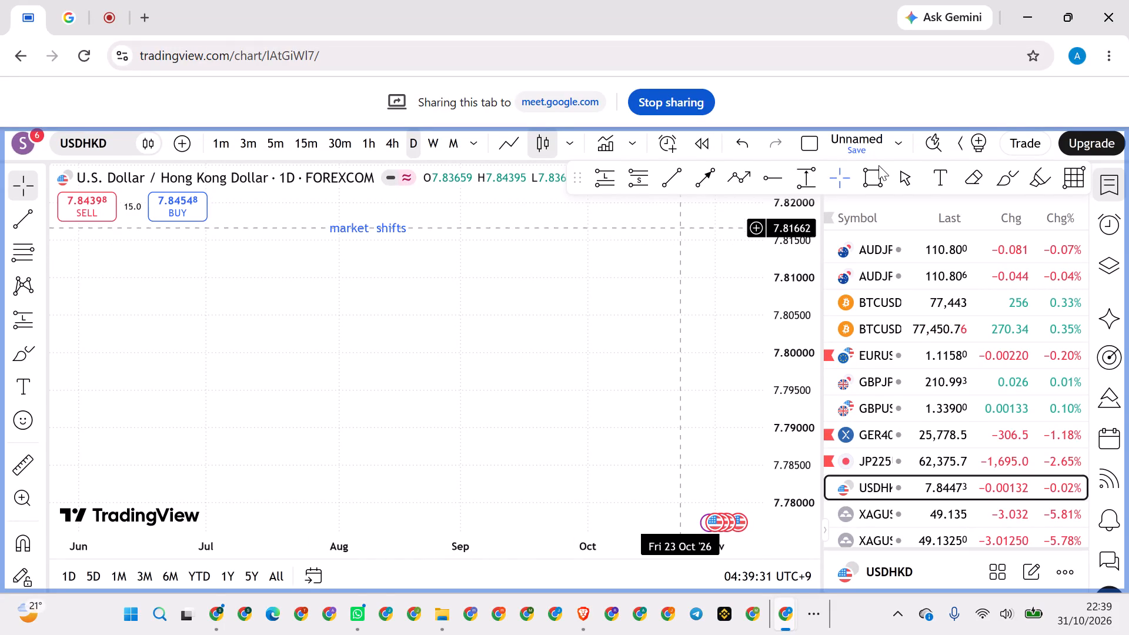
Add a text label reading "turning point ,,reversal points" below the market shifts heading, starting around 29 Jun '26 near 7.812.
{"action": "left_click", "coordinate": [941, 186]}
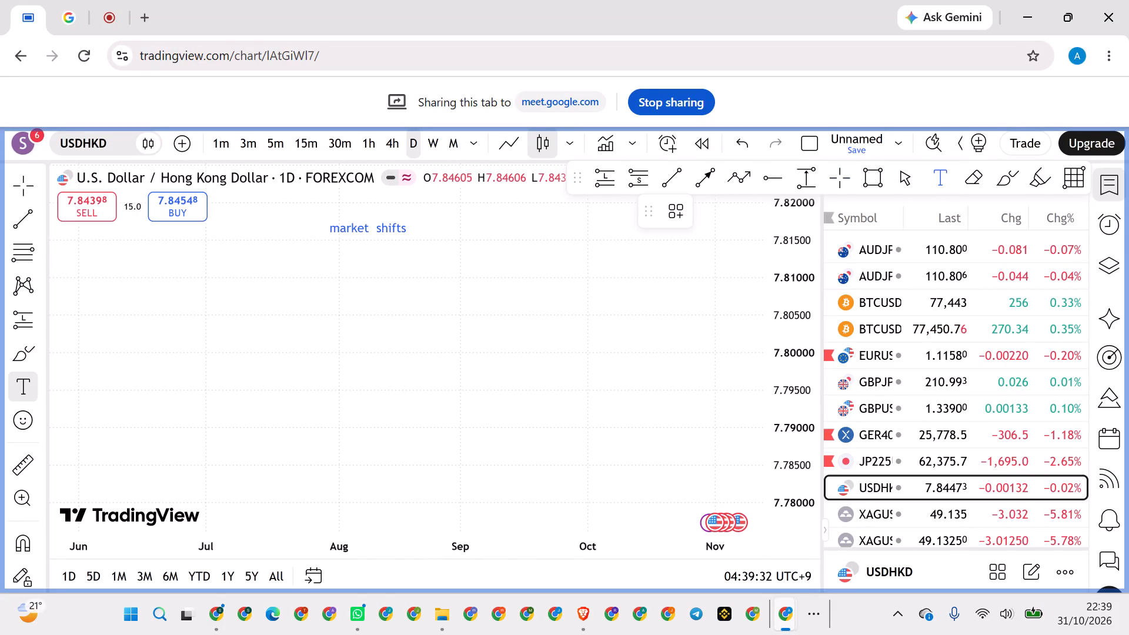
{"action": "left_click", "coordinate": [195, 262]}
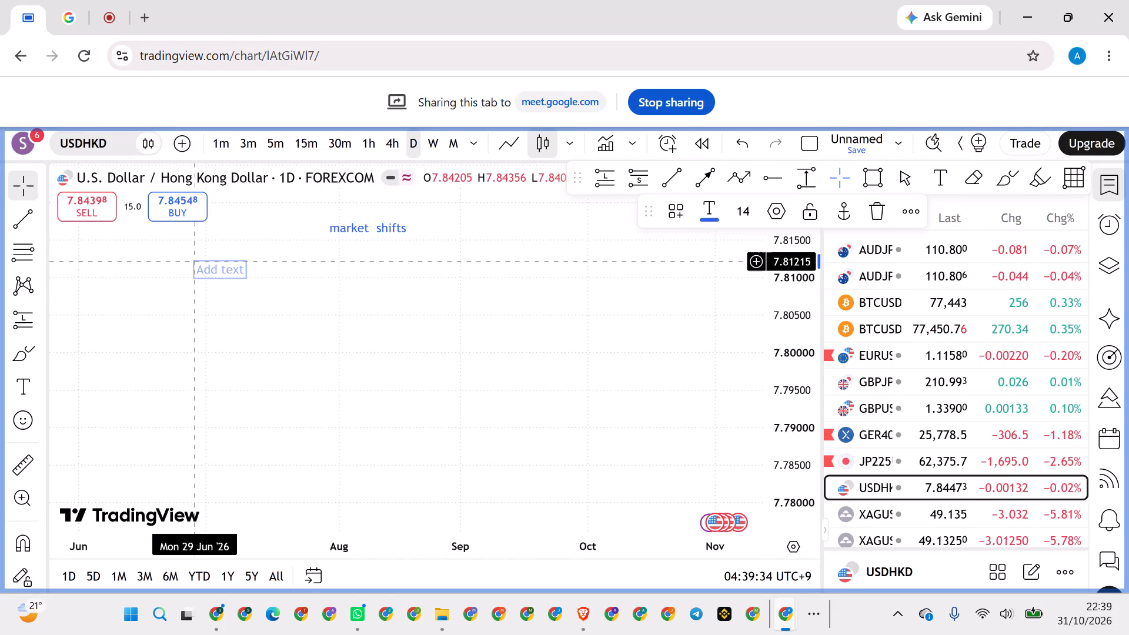
{"action": "type", "text": "turning"}
{"action": "key", "text": "space"}
{"action": "type", "text": "poij"}
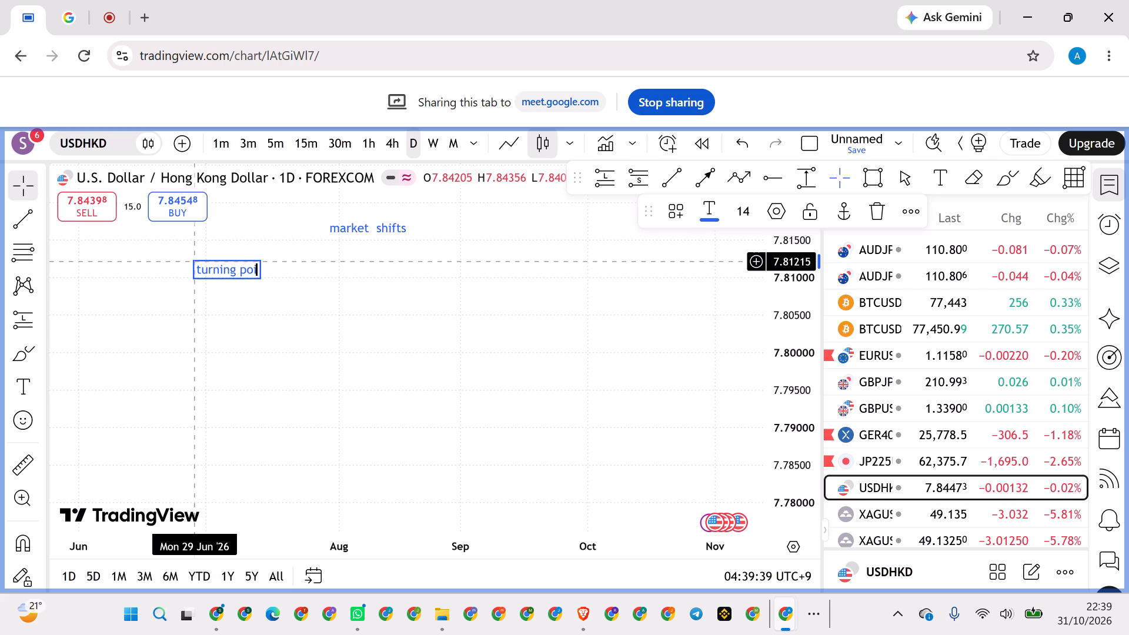
{"action": "key", "text": "BackSpace"}
{"action": "type", "text": "nt"}
{"action": "key", "text": "space"}
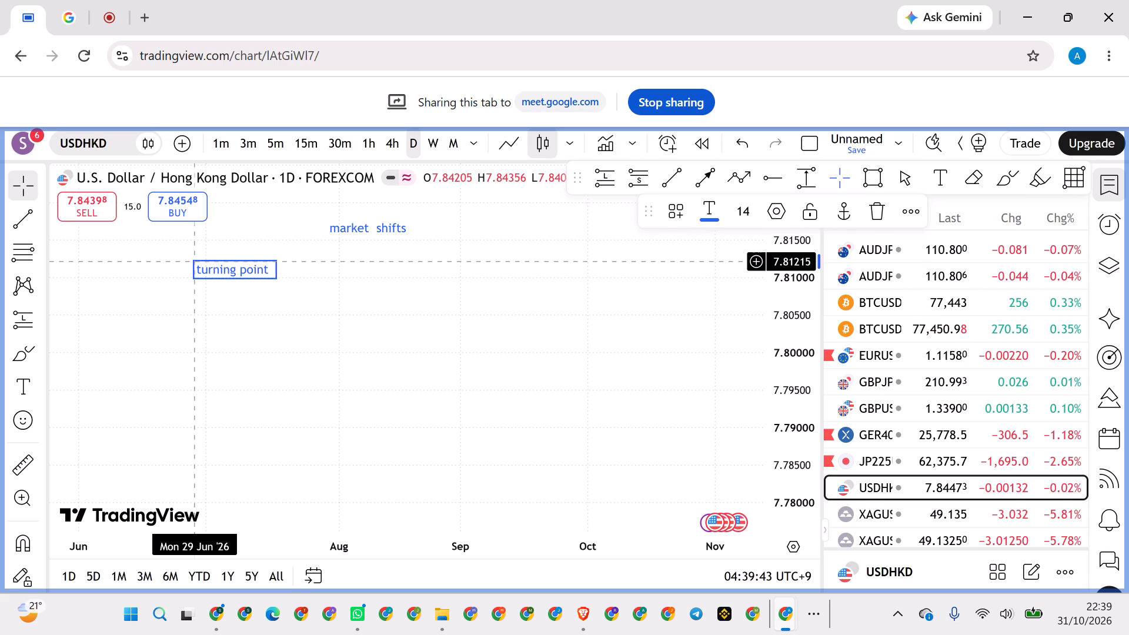
{"action": "type", "text": ",,reversal"}
{"action": "key", "text": "space"}
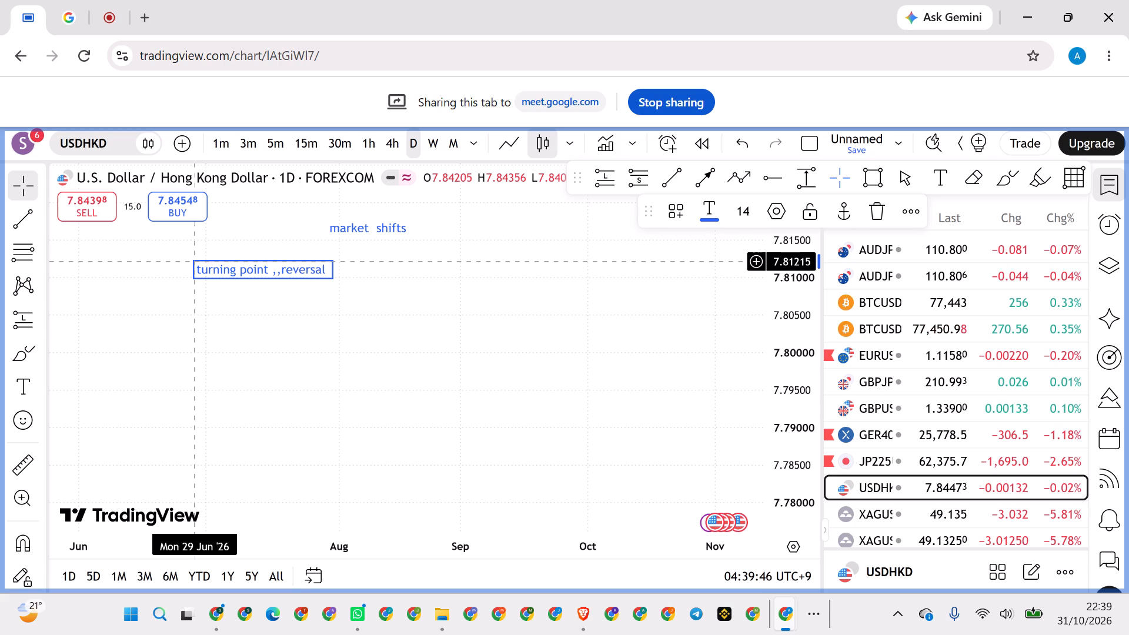
{"action": "type", "text": "points"}
{"action": "key", "text": "space"}
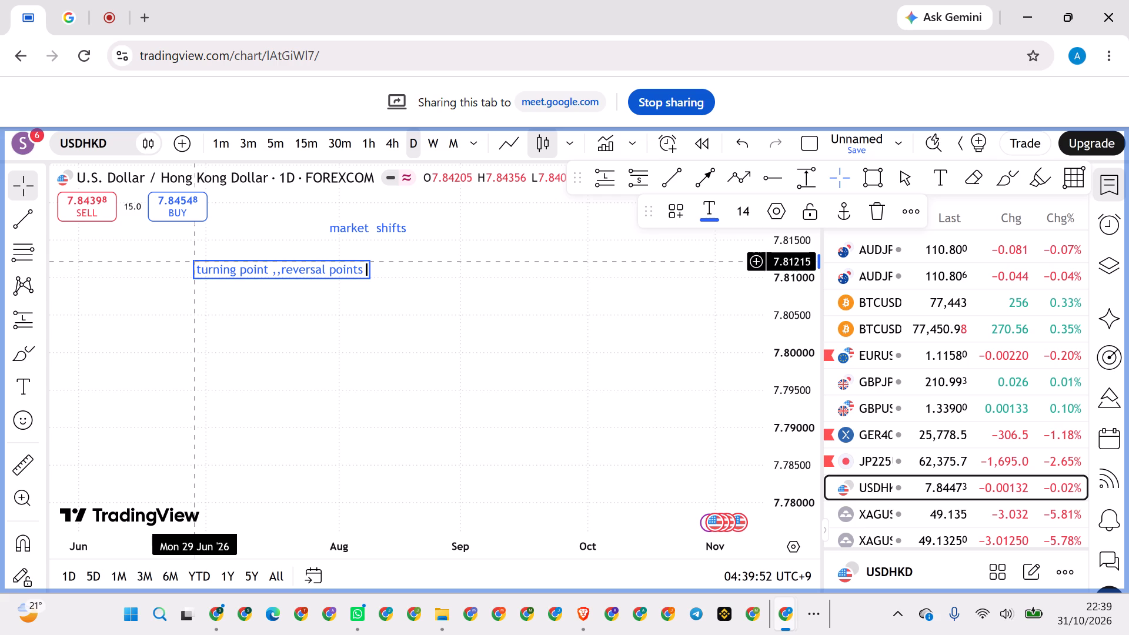
{"action": "left_click", "coordinate": [382, 279]}
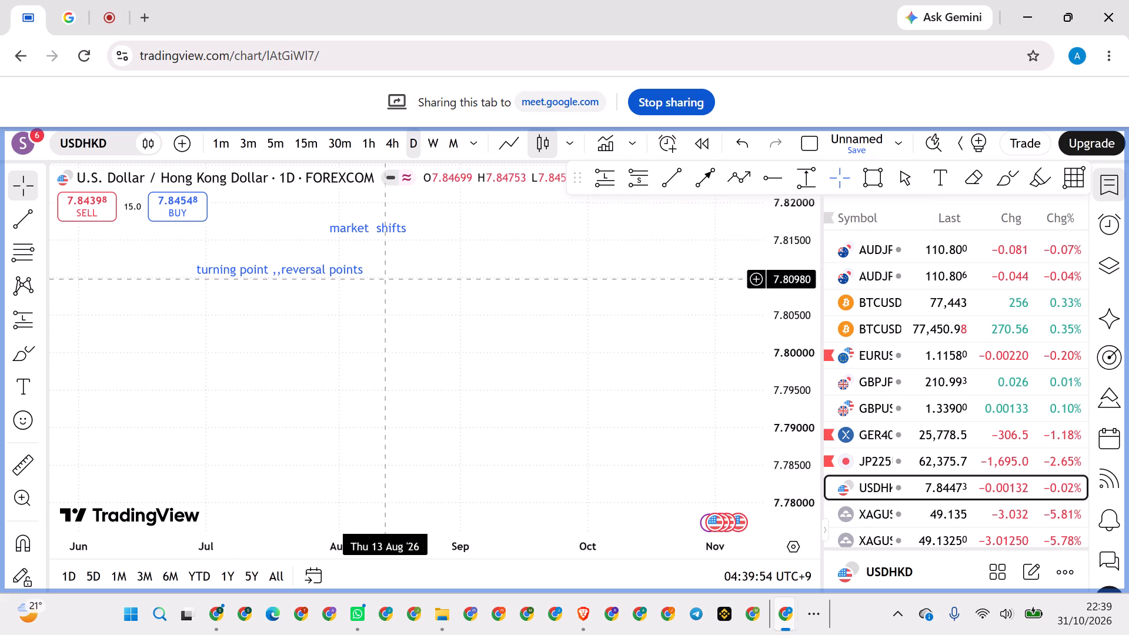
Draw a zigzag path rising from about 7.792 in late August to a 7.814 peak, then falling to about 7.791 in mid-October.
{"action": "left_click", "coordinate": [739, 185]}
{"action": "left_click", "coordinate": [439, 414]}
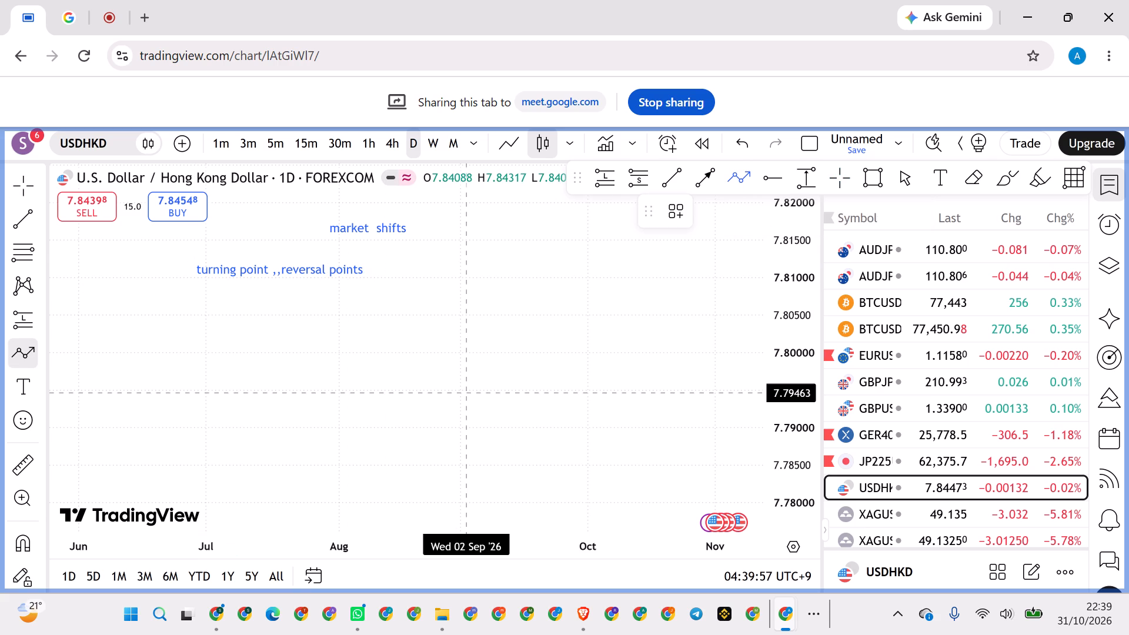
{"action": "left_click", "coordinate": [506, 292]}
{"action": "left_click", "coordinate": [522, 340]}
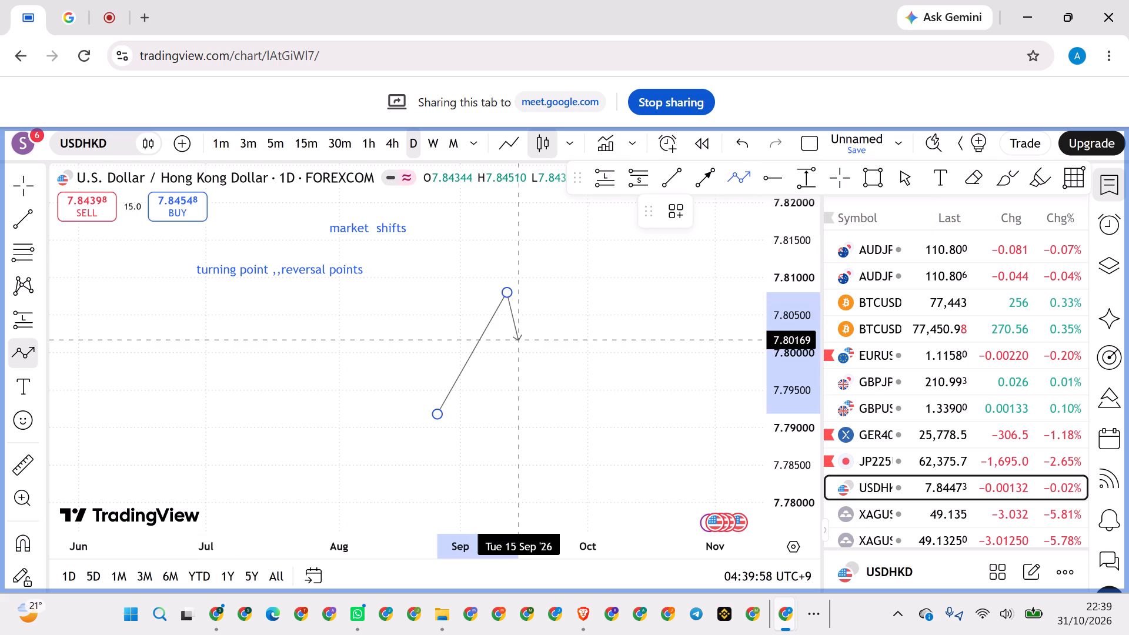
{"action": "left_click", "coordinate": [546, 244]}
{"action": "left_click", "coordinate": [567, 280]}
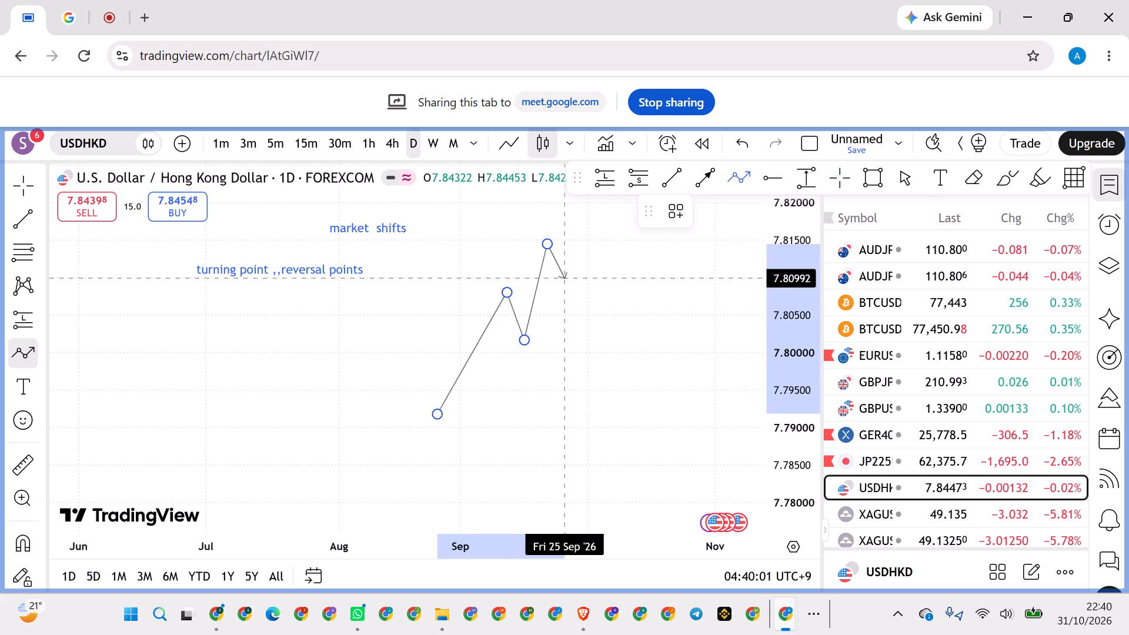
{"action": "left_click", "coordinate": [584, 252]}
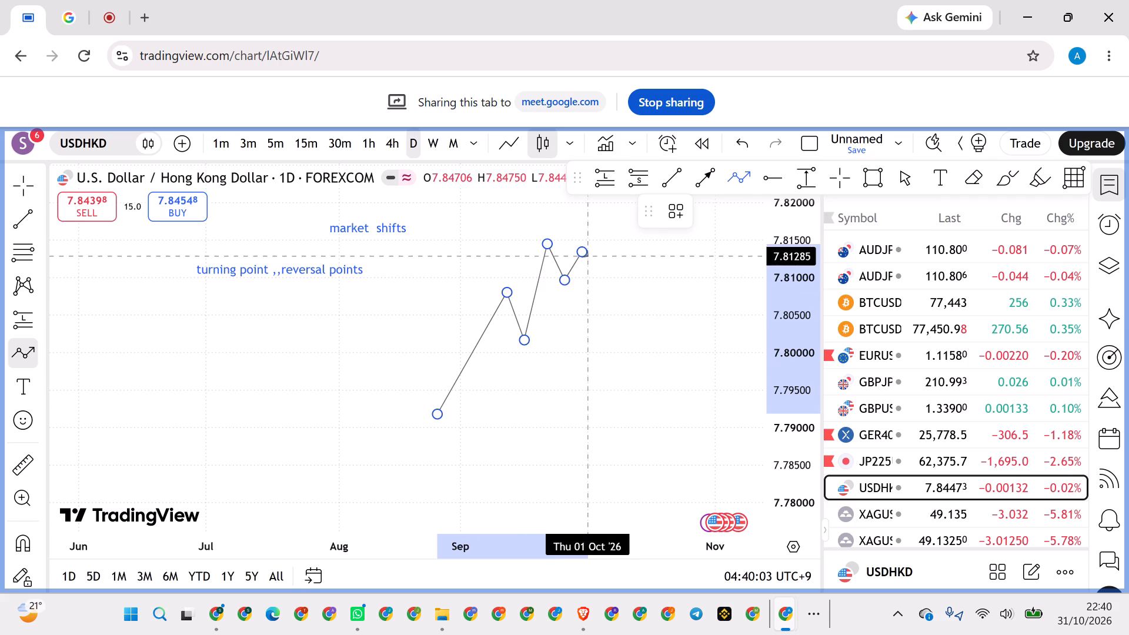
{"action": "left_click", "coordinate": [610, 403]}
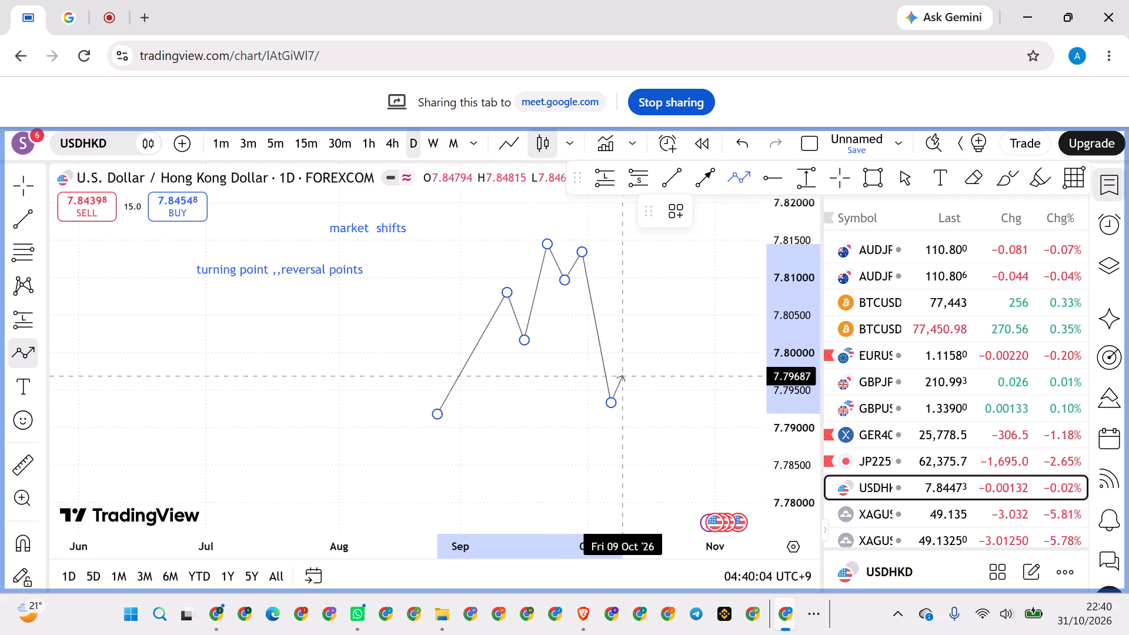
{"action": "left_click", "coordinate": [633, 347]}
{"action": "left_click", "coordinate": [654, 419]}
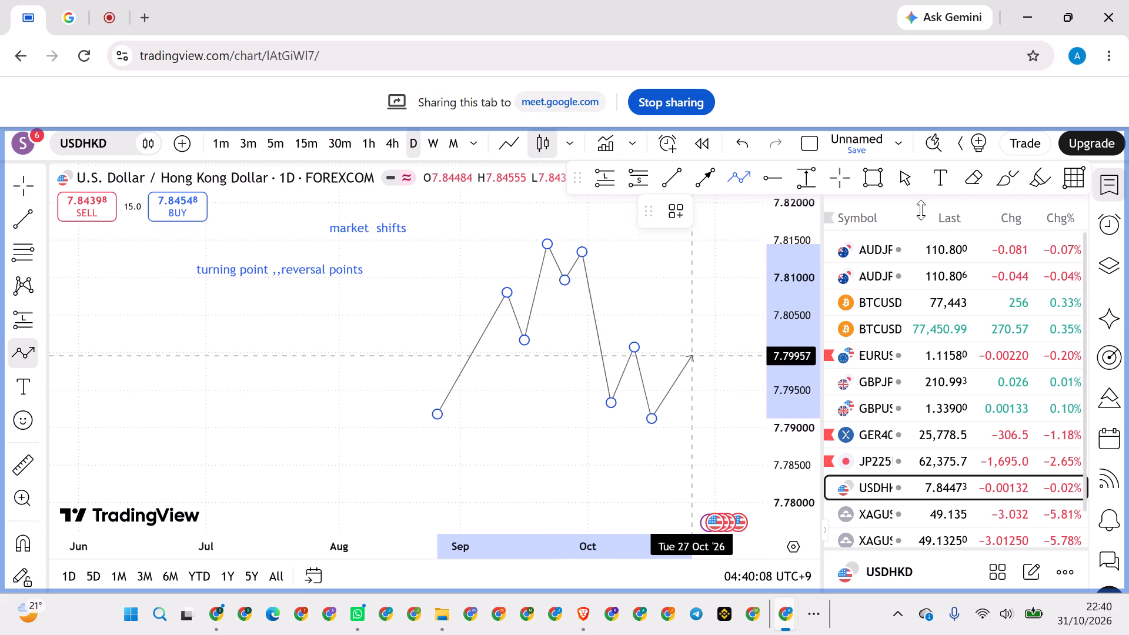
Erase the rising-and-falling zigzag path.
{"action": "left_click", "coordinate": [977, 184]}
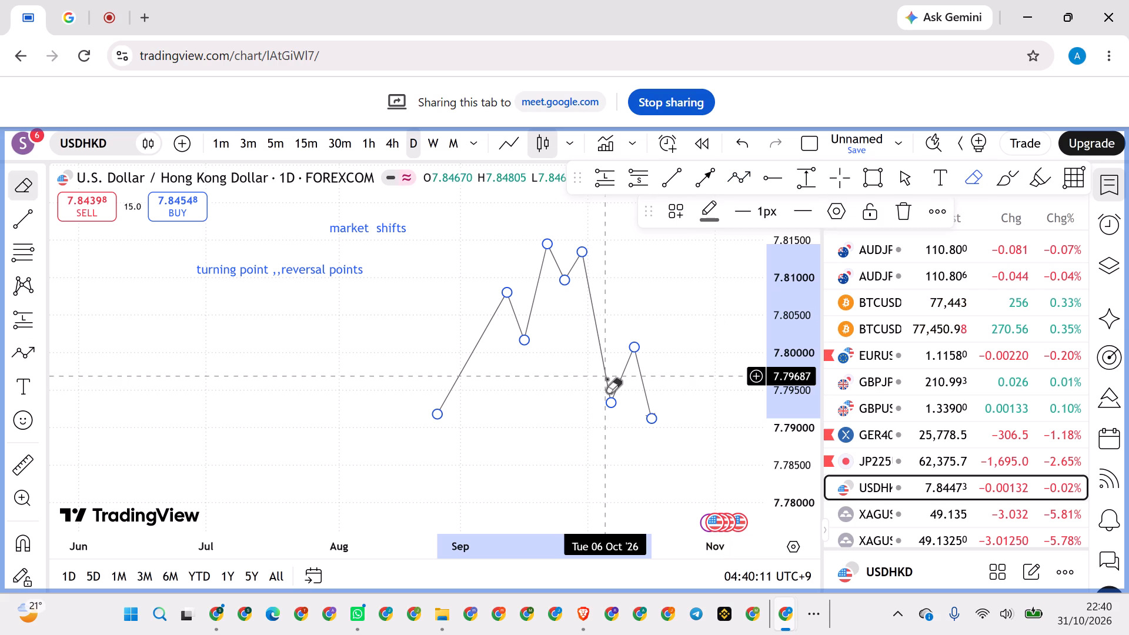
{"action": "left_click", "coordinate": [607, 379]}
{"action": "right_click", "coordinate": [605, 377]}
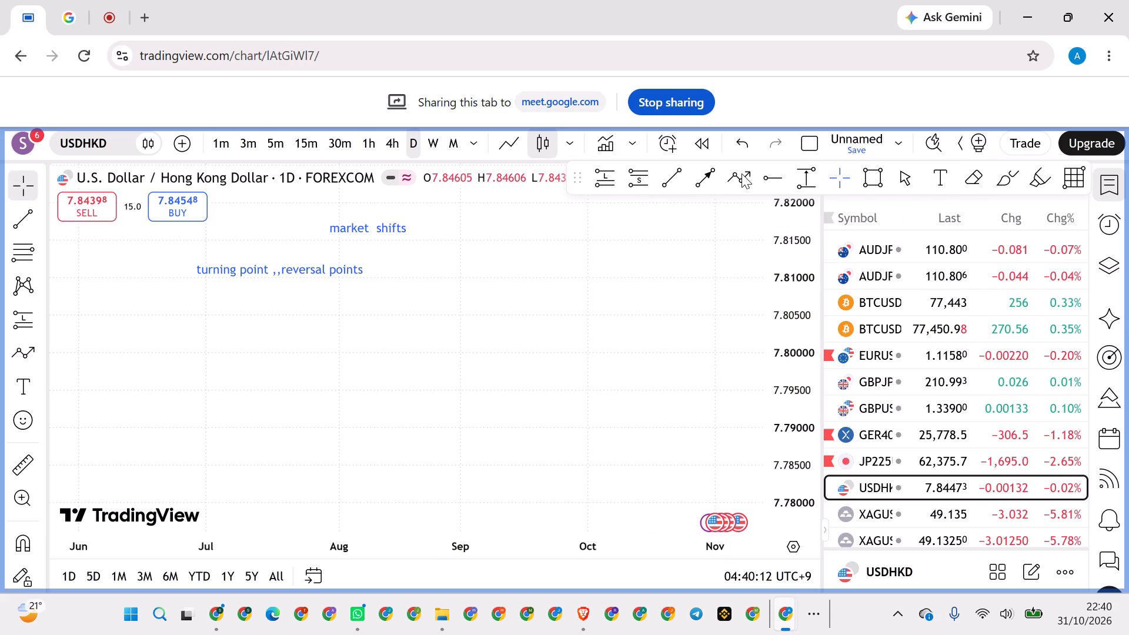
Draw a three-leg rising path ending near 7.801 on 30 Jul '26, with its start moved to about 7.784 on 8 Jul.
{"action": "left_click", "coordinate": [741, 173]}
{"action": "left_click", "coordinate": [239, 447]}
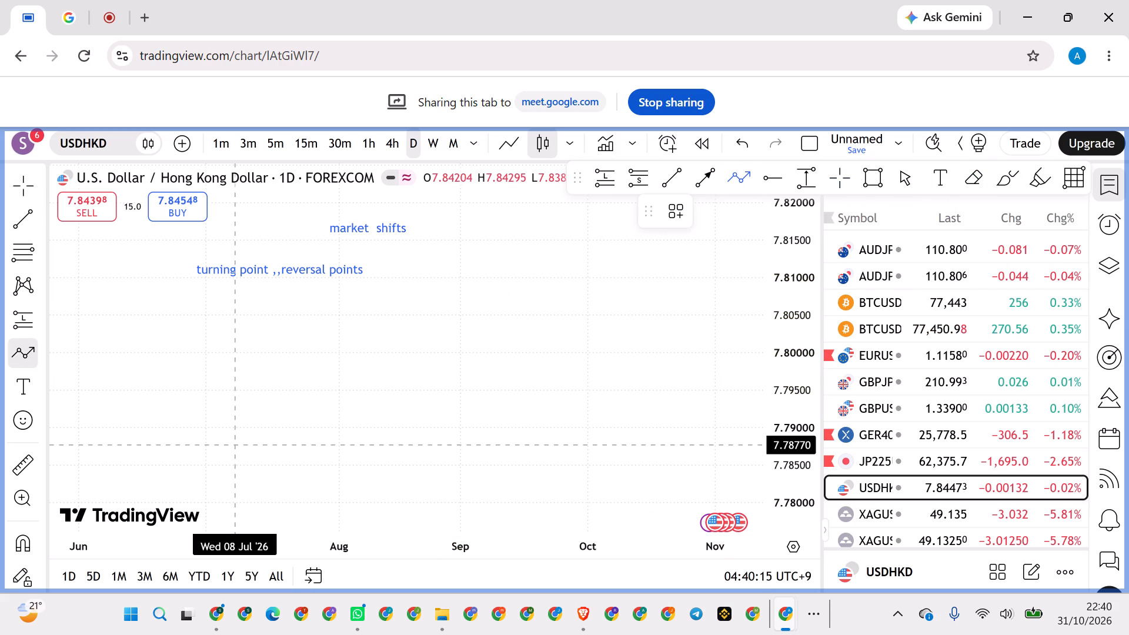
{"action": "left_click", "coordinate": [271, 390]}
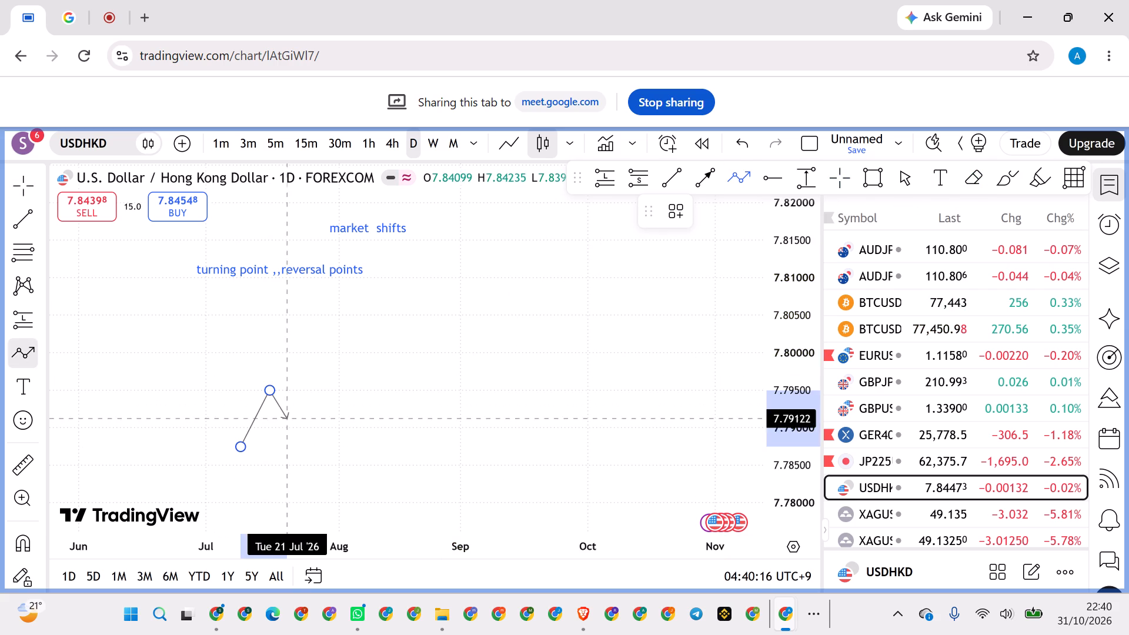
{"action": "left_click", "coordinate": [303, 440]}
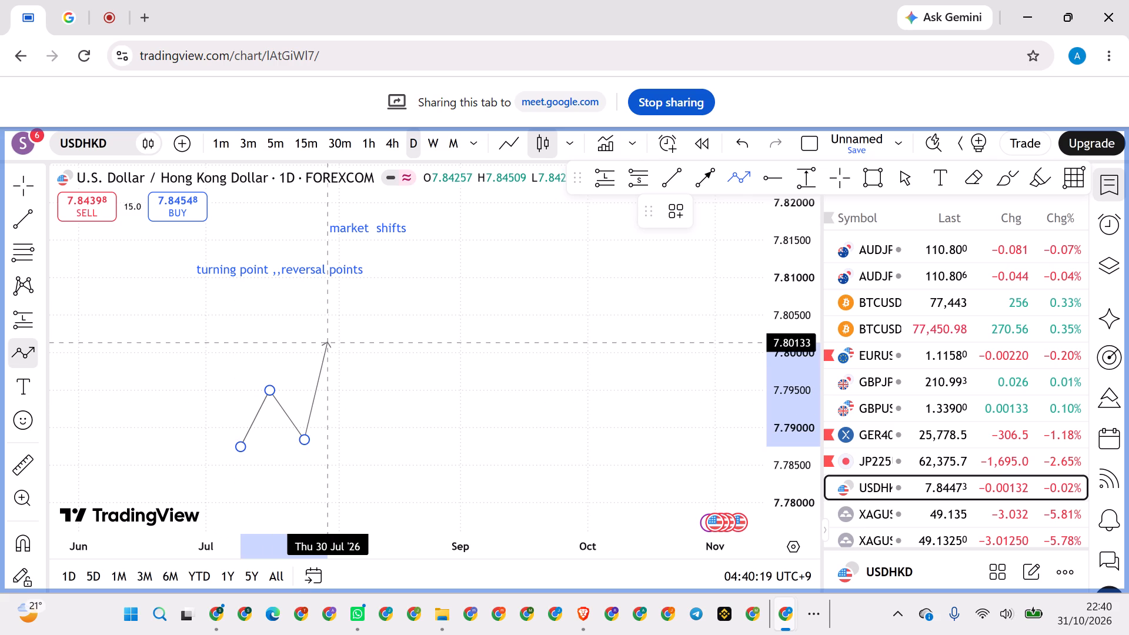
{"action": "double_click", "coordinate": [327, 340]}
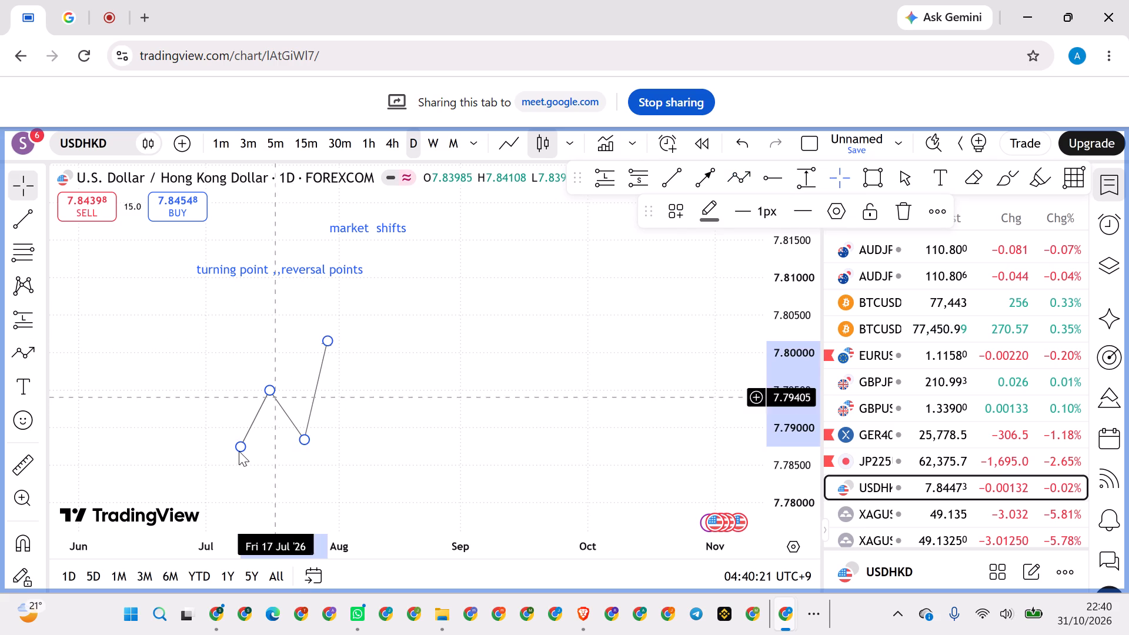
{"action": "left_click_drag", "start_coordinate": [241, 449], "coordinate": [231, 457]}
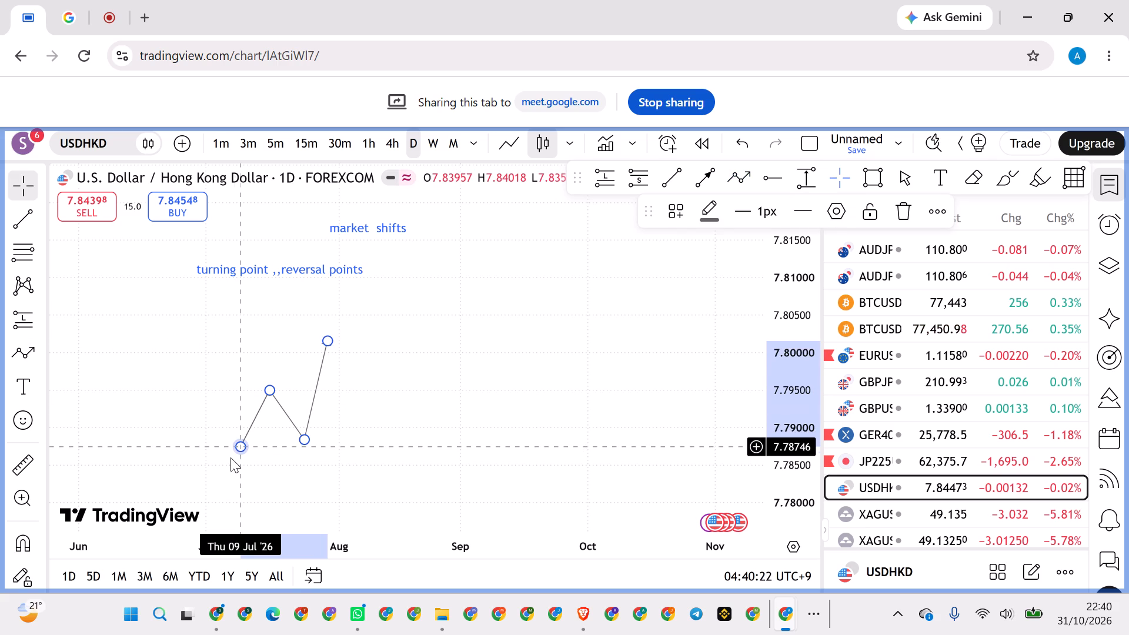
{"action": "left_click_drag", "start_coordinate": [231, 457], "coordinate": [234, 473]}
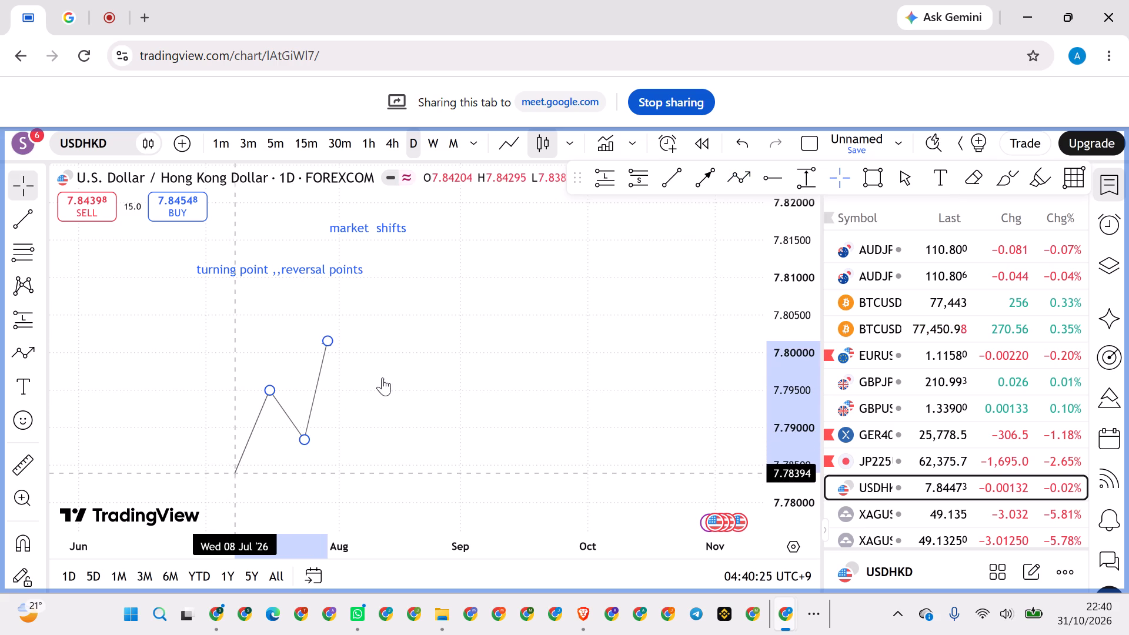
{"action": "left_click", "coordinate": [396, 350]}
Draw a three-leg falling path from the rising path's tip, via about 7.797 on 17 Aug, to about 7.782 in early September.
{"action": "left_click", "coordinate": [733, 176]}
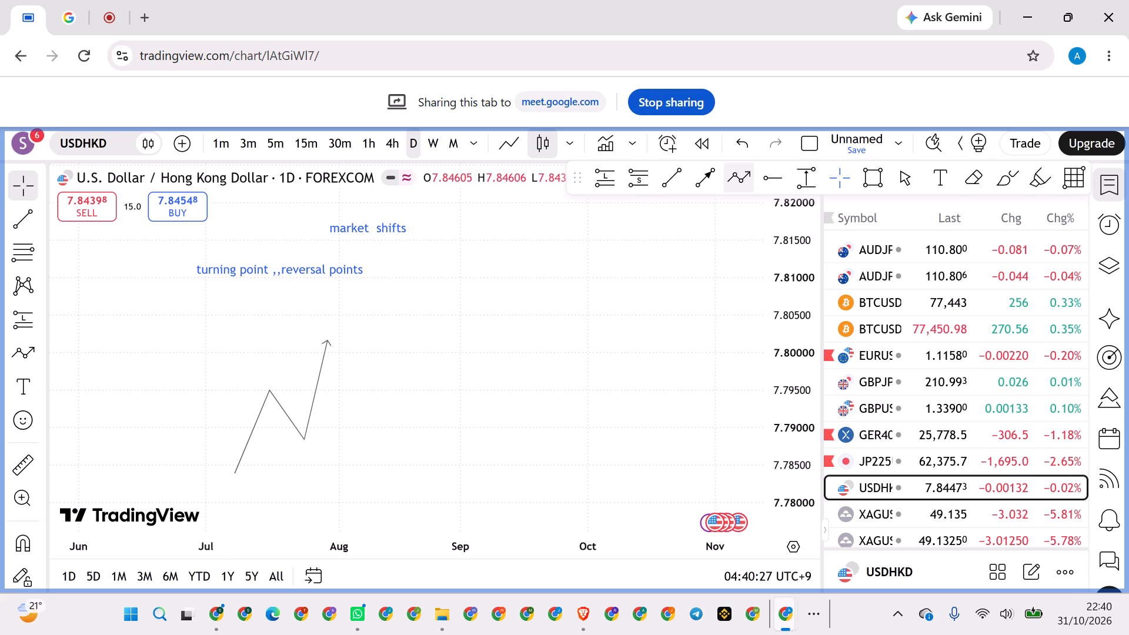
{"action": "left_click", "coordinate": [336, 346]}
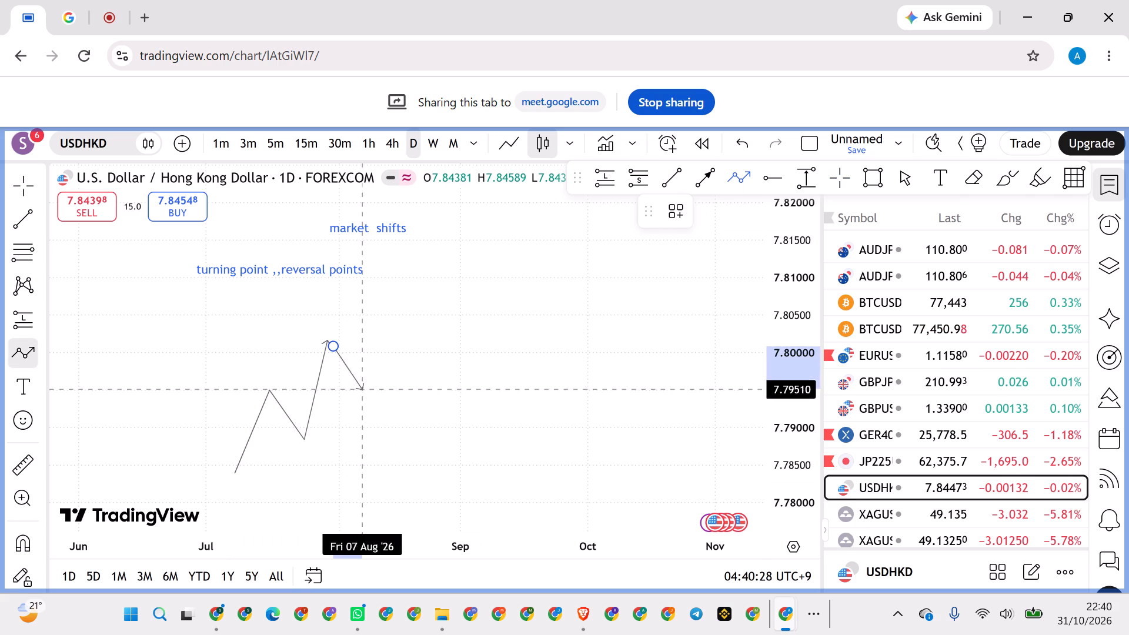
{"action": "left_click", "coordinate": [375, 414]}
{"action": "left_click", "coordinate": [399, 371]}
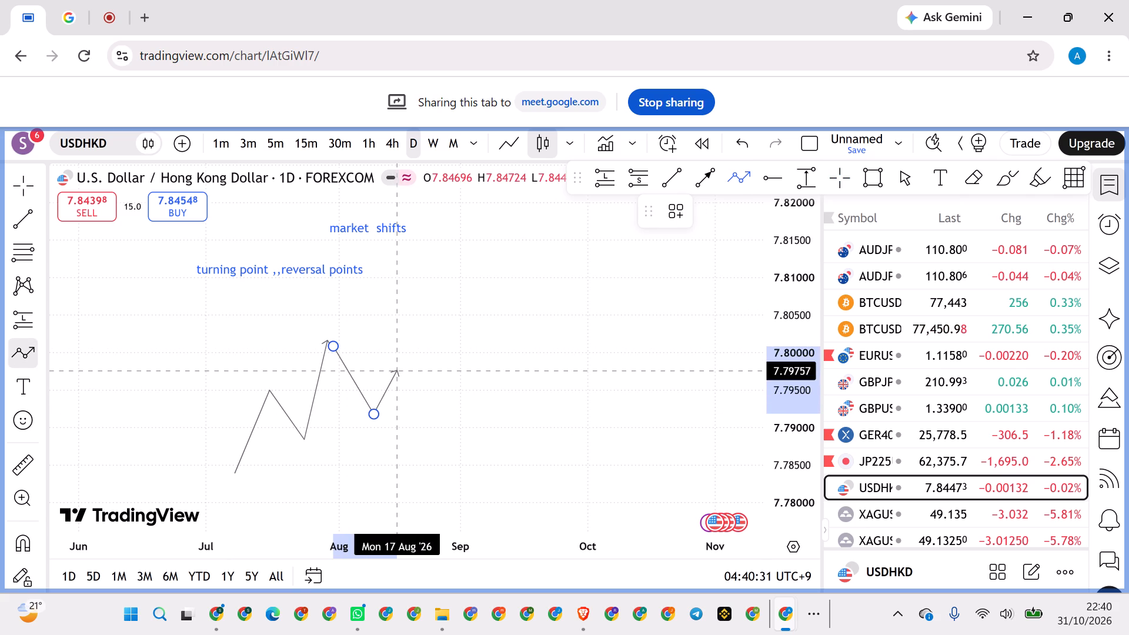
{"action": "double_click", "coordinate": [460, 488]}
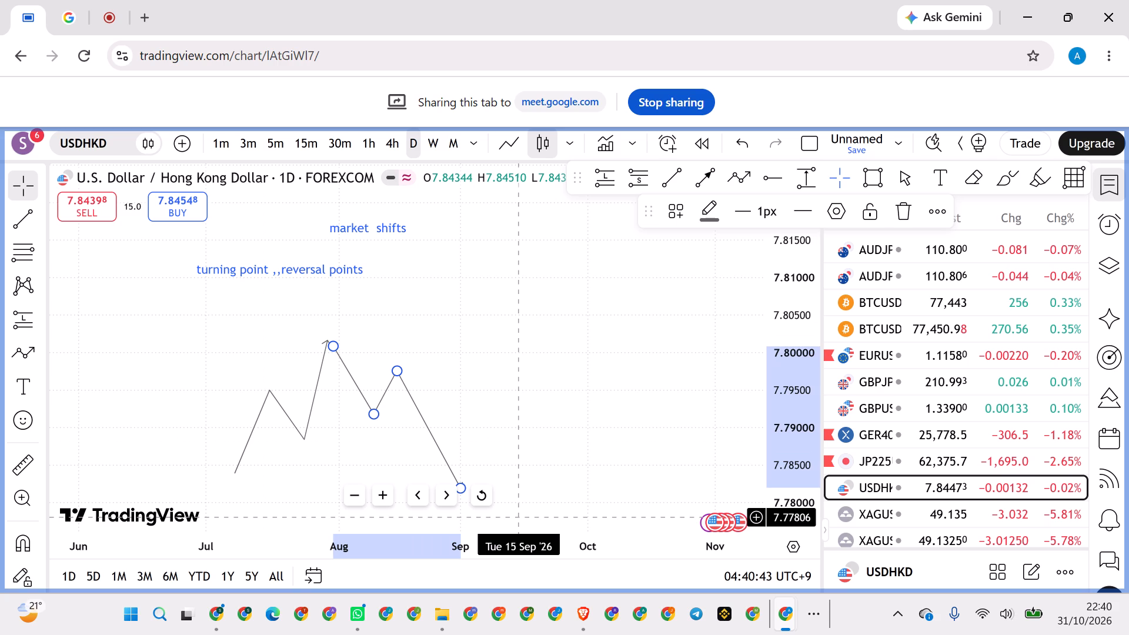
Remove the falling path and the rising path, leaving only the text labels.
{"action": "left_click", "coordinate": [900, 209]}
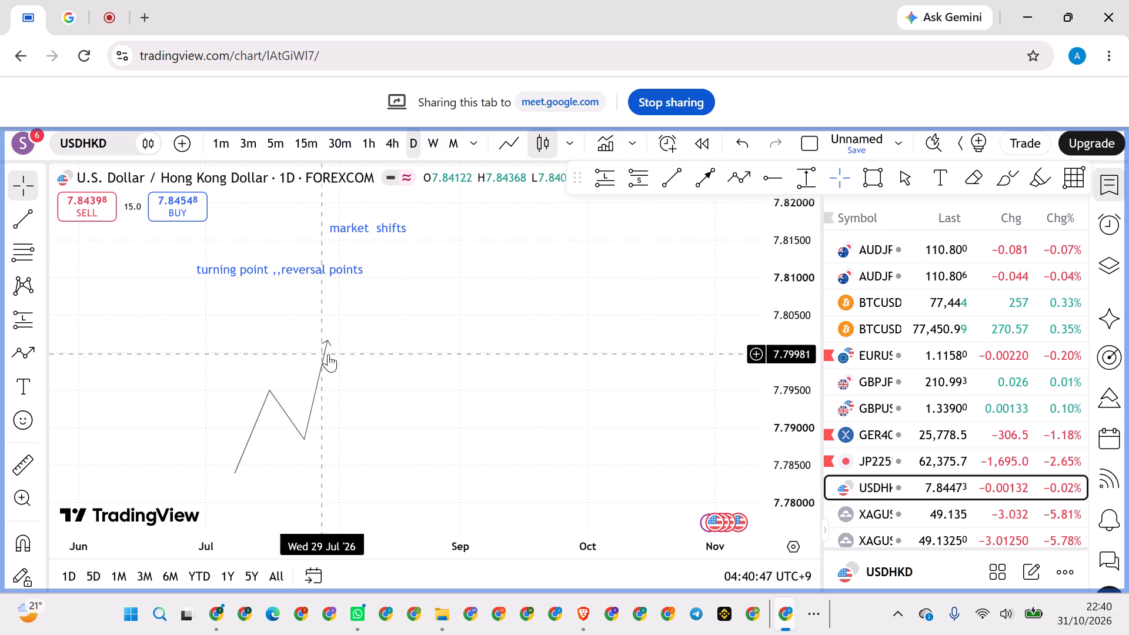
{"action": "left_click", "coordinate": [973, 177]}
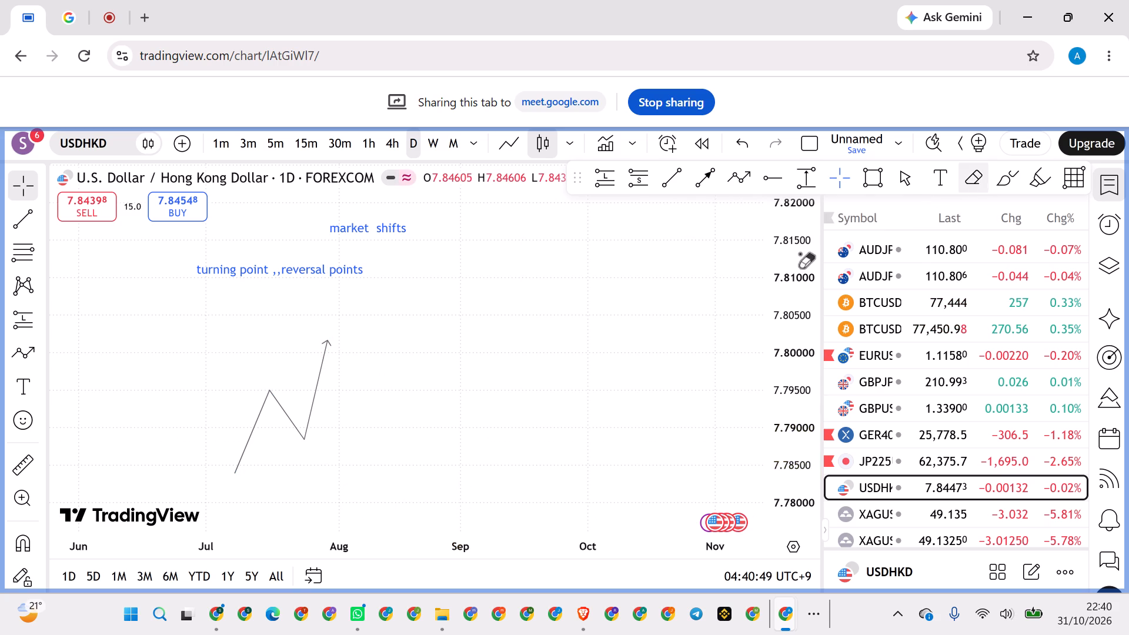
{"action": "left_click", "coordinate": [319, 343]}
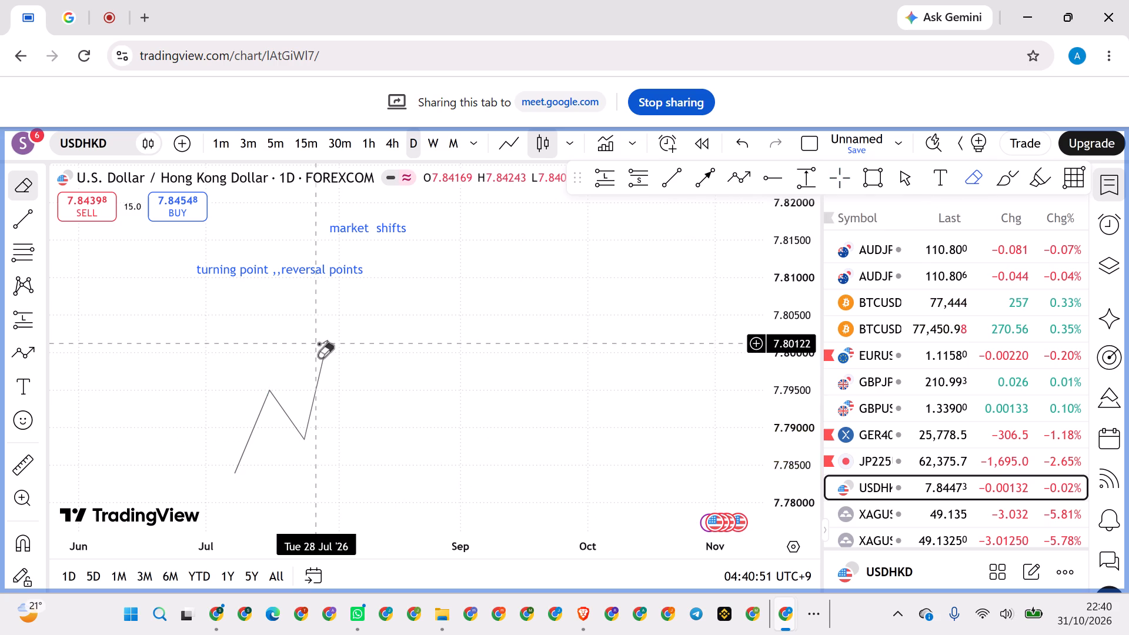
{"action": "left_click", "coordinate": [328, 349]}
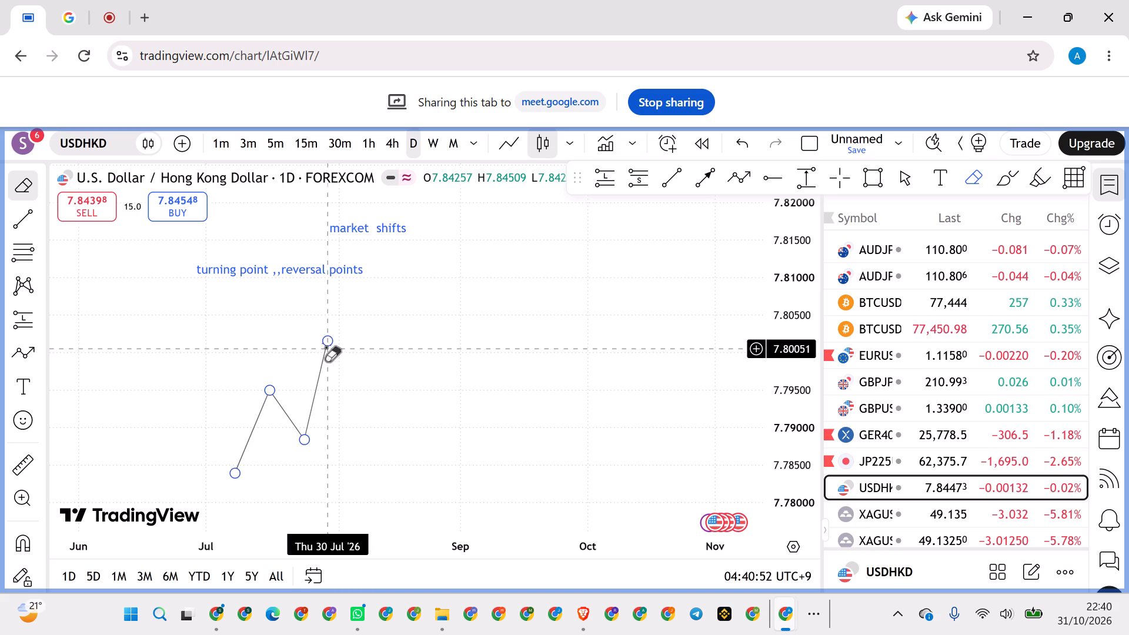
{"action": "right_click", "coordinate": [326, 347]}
Draw the rising part of a zigzag path from about 7.7805 in late June through five rising peaks to about 7.806 on 5 Aug.
{"action": "left_click_drag", "start_coordinate": [353, 373], "coordinate": [413, 358]}
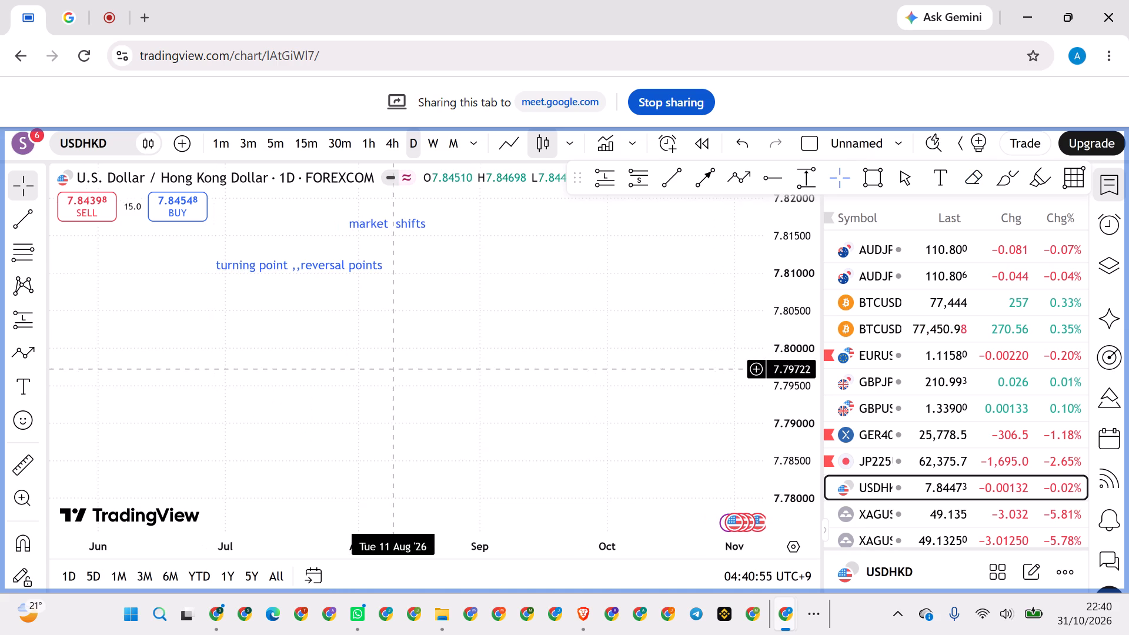
{"action": "left_click", "coordinate": [903, 176]}
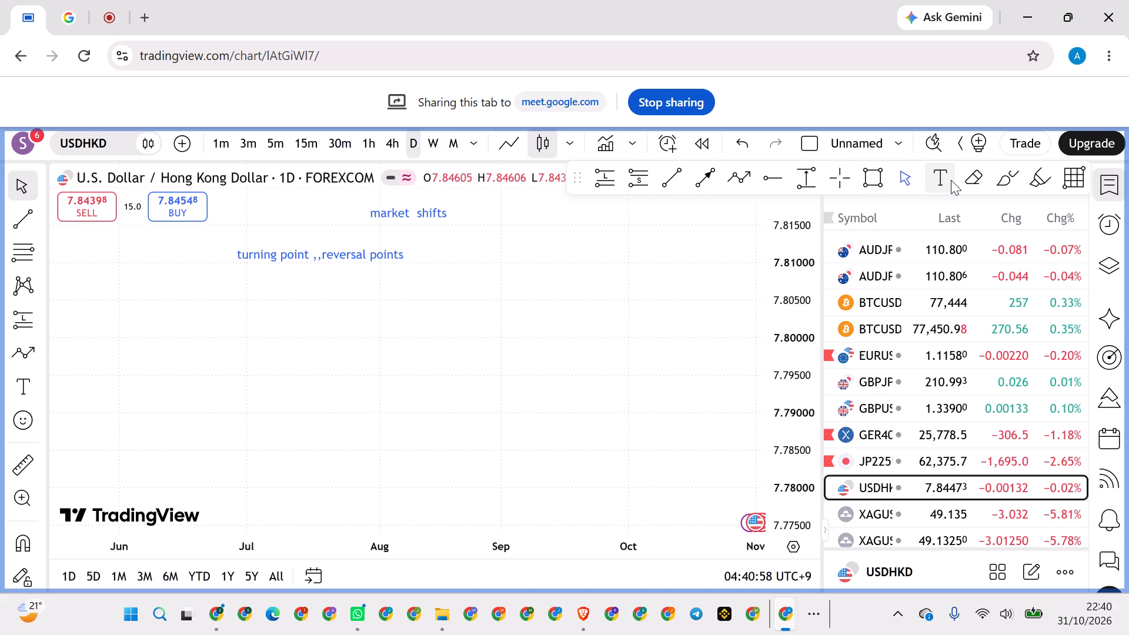
{"action": "left_click", "coordinate": [731, 173]}
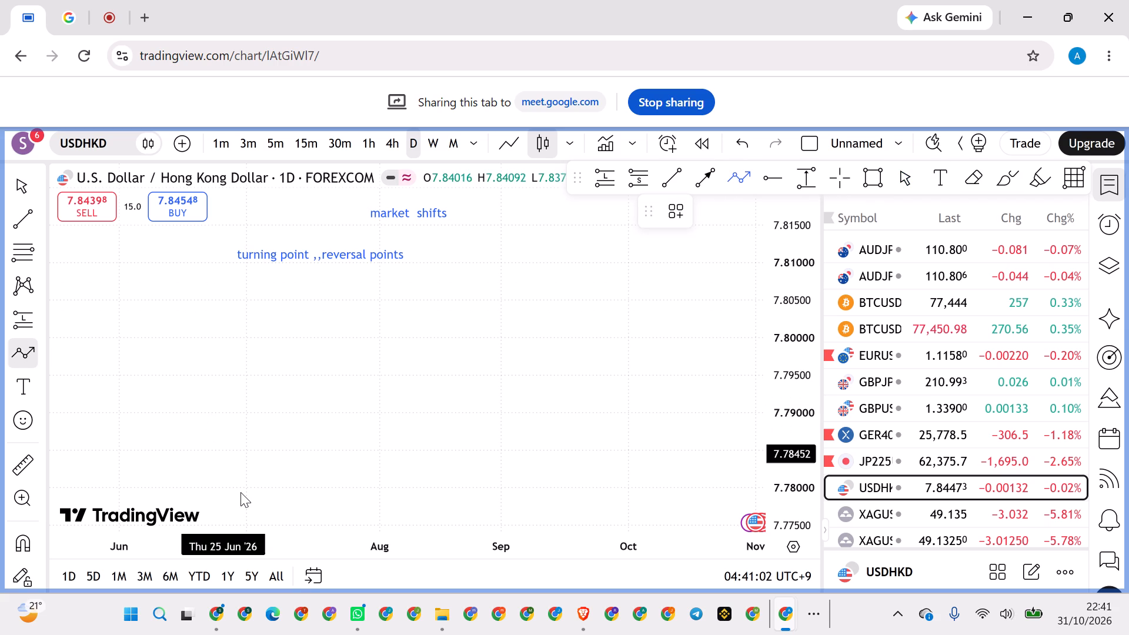
{"action": "left_click", "coordinate": [203, 484]}
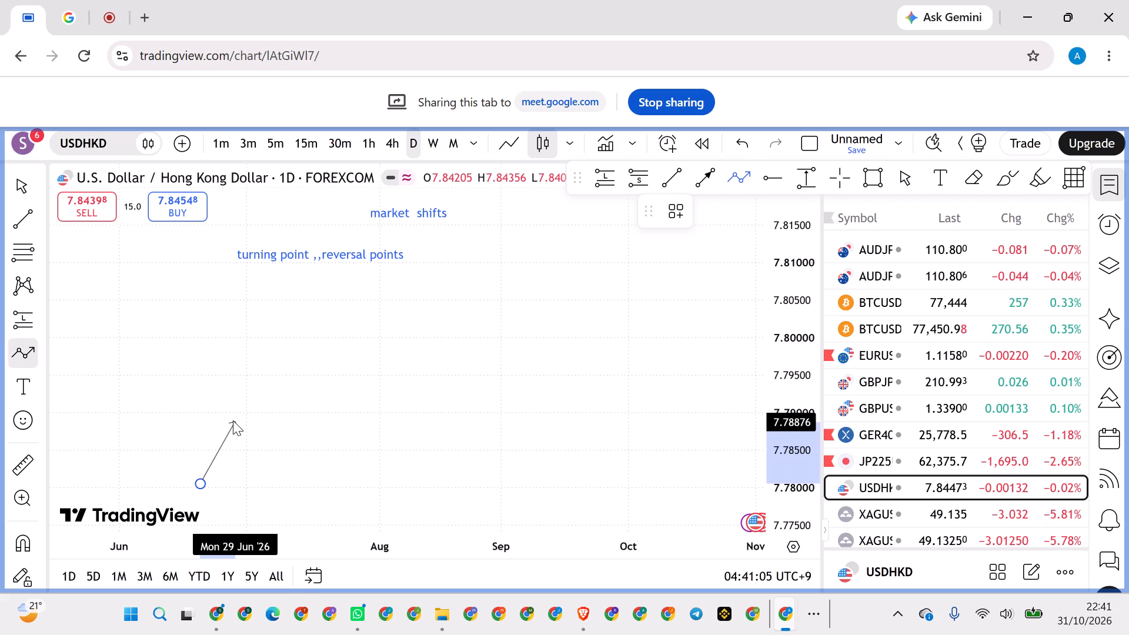
{"action": "left_click", "coordinate": [233, 420]}
{"action": "left_click", "coordinate": [255, 449]}
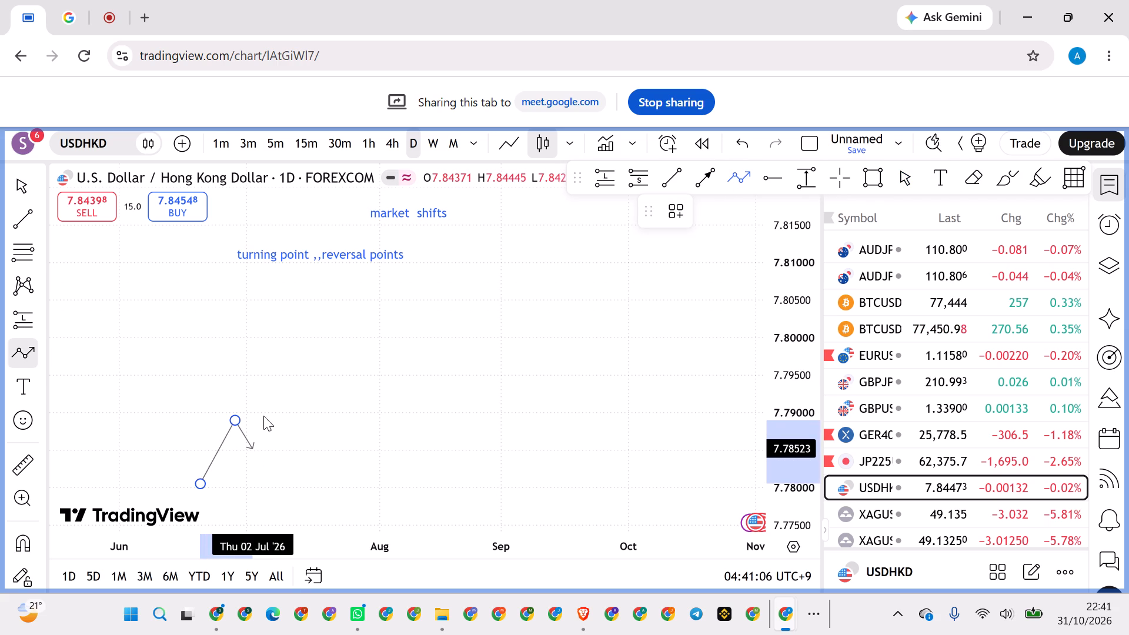
{"action": "left_click", "coordinate": [268, 390]}
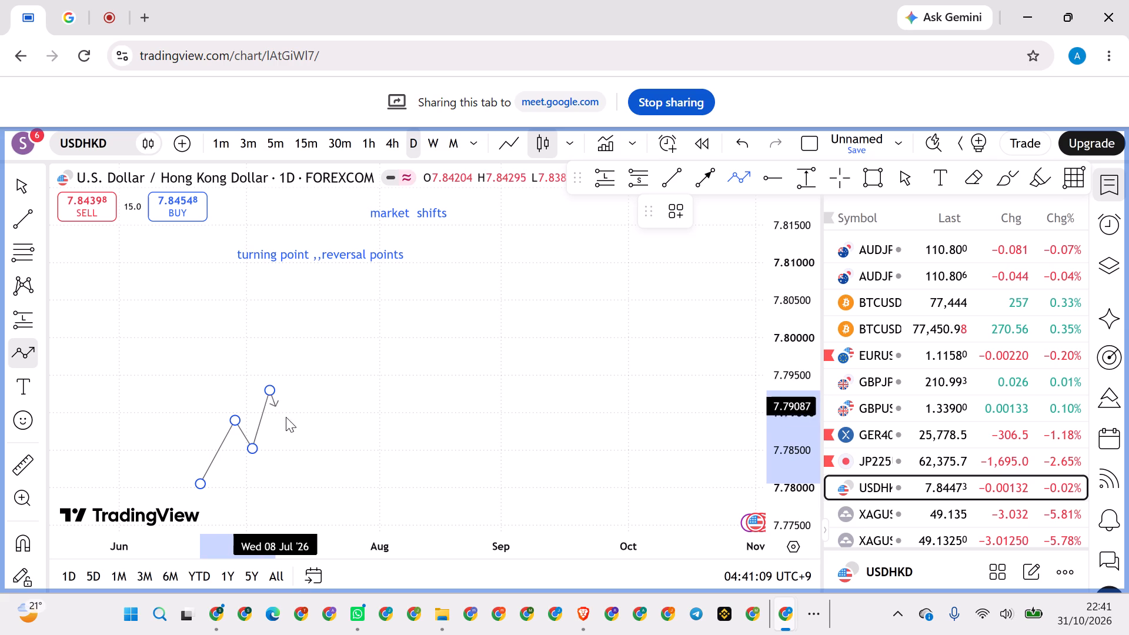
{"action": "left_click", "coordinate": [290, 419]}
{"action": "left_click", "coordinate": [306, 355]}
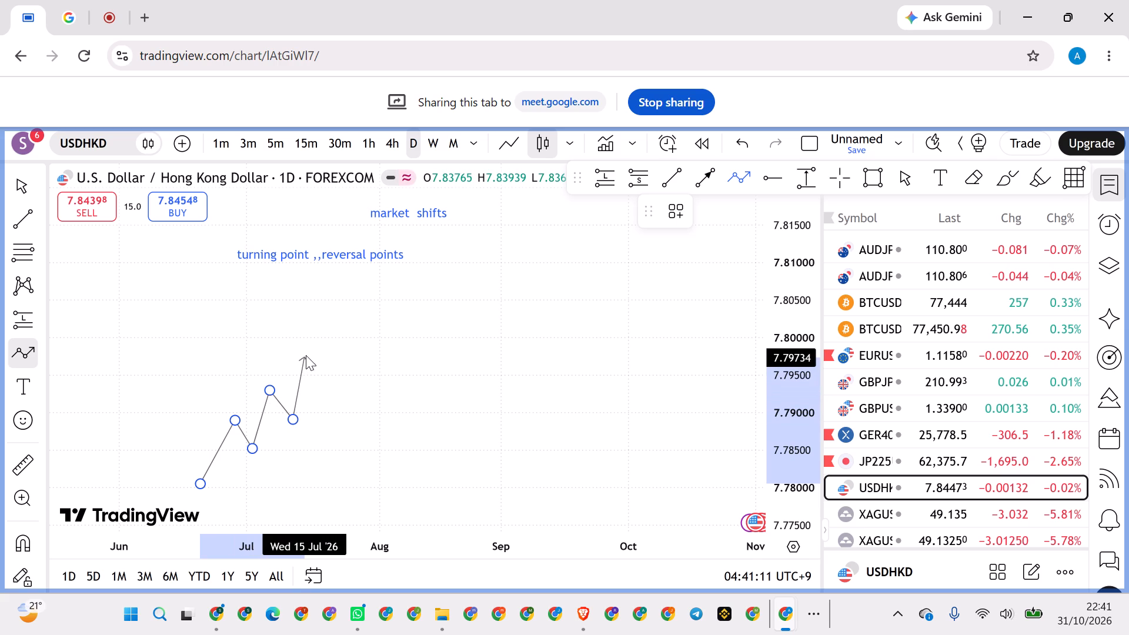
{"action": "left_click", "coordinate": [333, 391]}
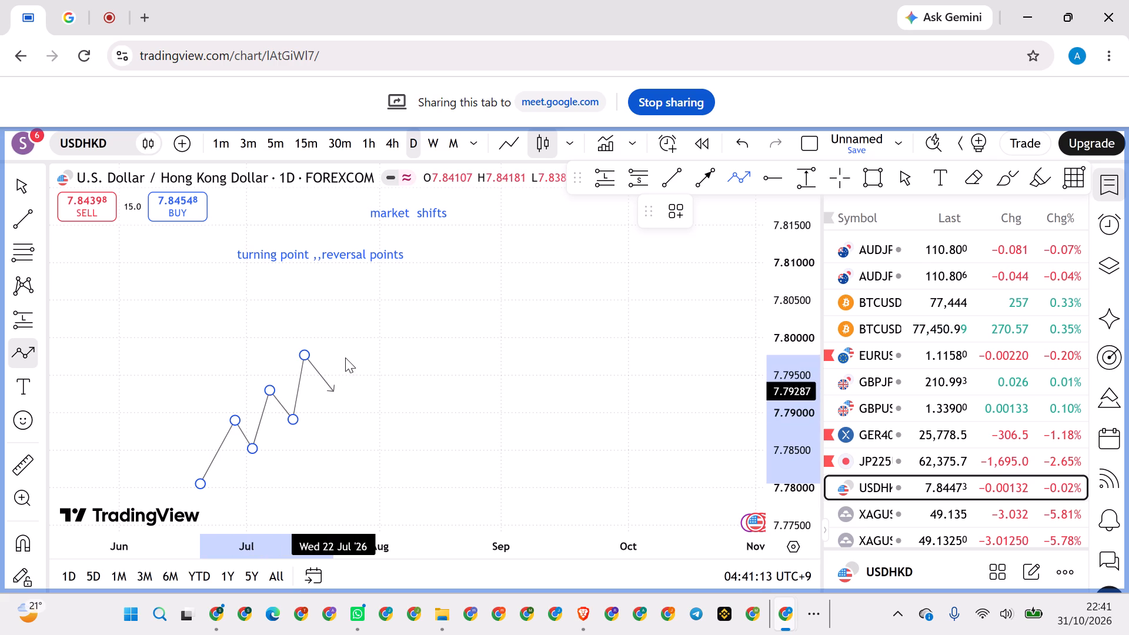
{"action": "left_click", "coordinate": [350, 331]}
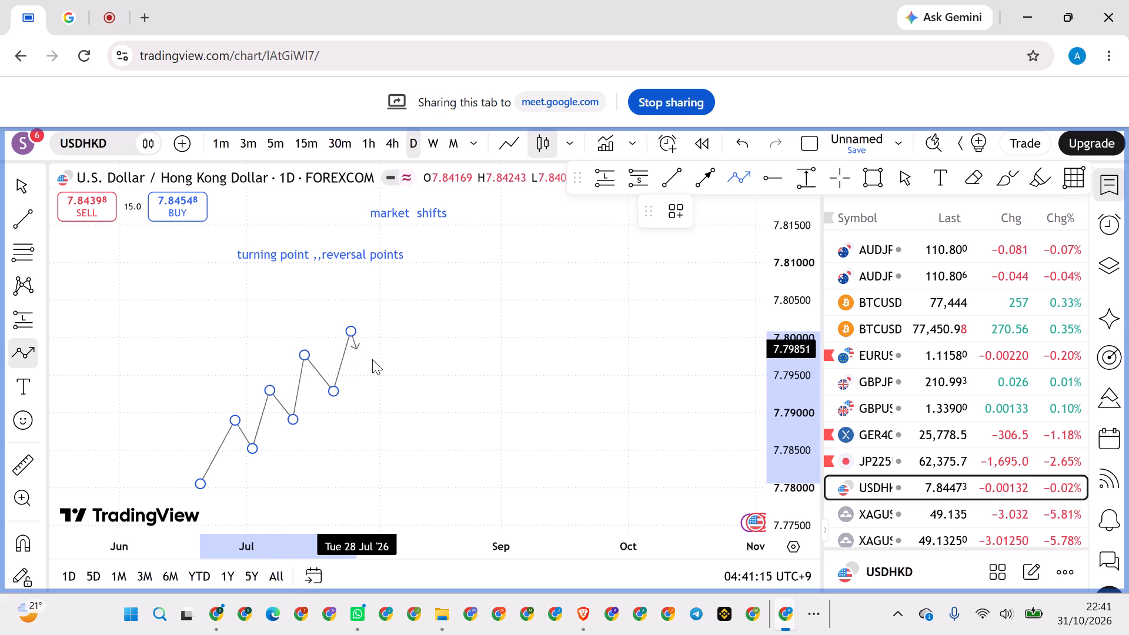
{"action": "left_click", "coordinate": [372, 359]}
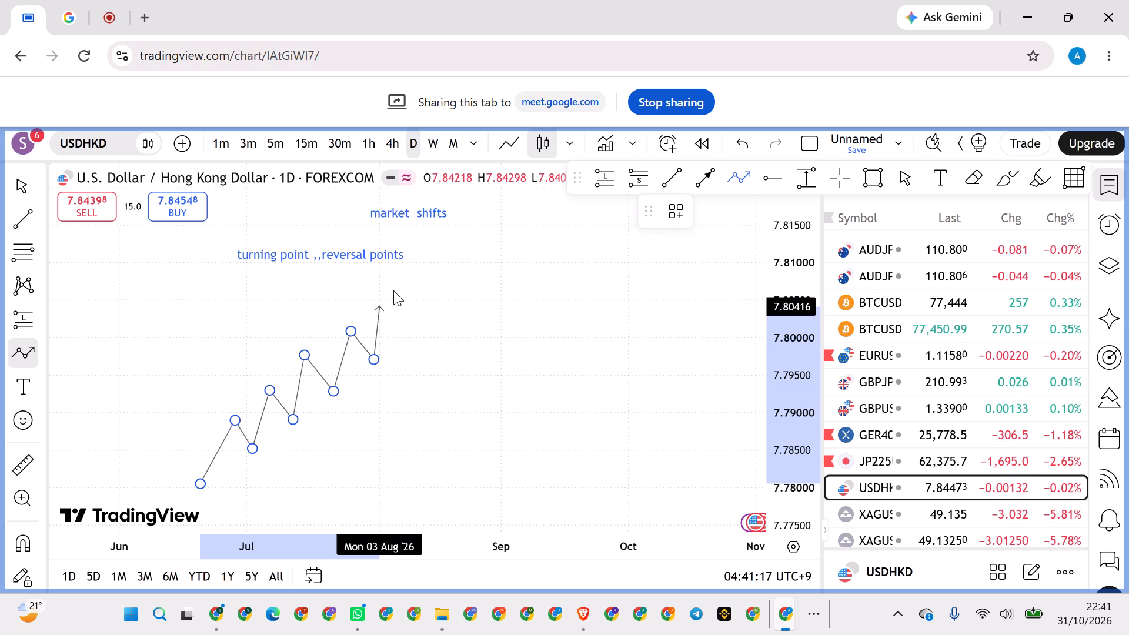
{"action": "left_click", "coordinate": [393, 290]}
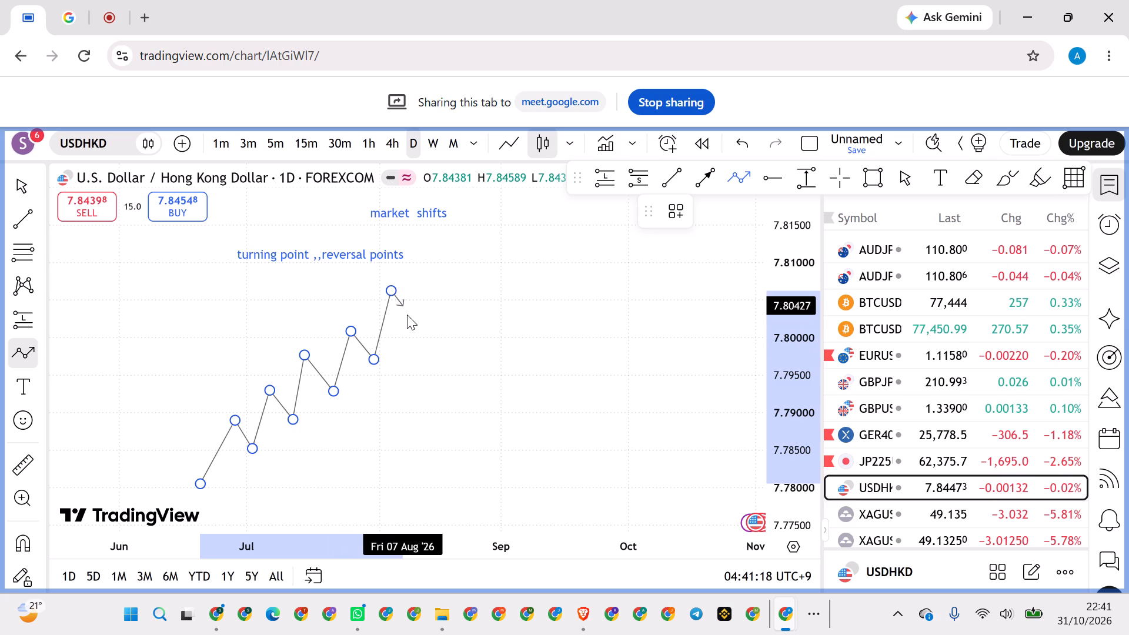
Continue the path with lower highs and lower lows from the top, finishing it at about 7.7835 on 24 Sep '26.
{"action": "left_click", "coordinate": [414, 327]}
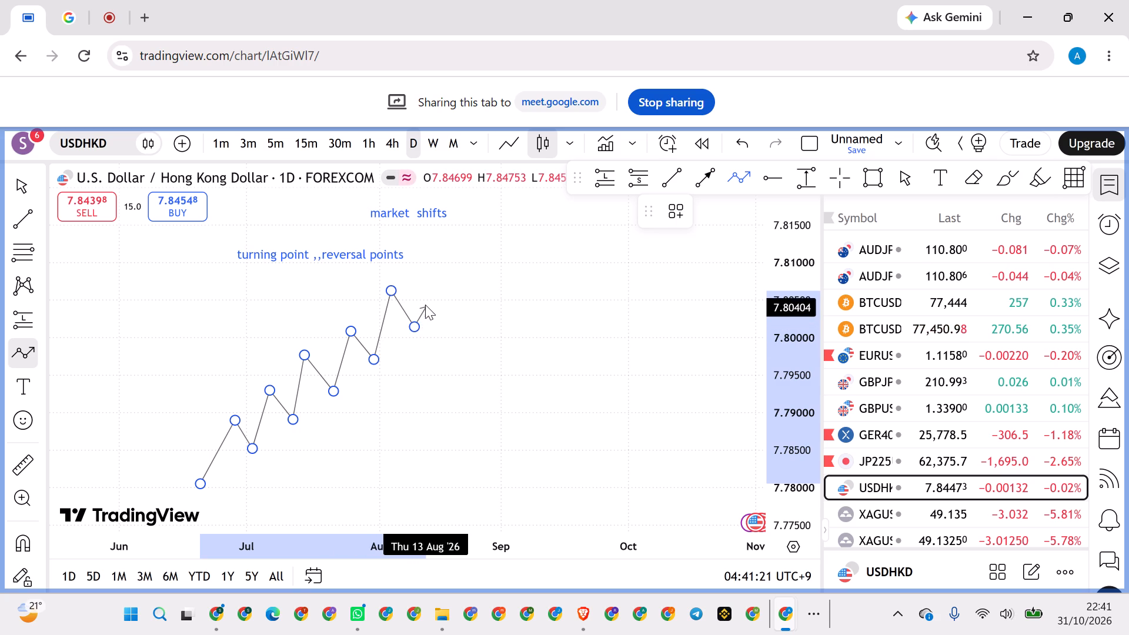
{"action": "left_click", "coordinate": [425, 305]}
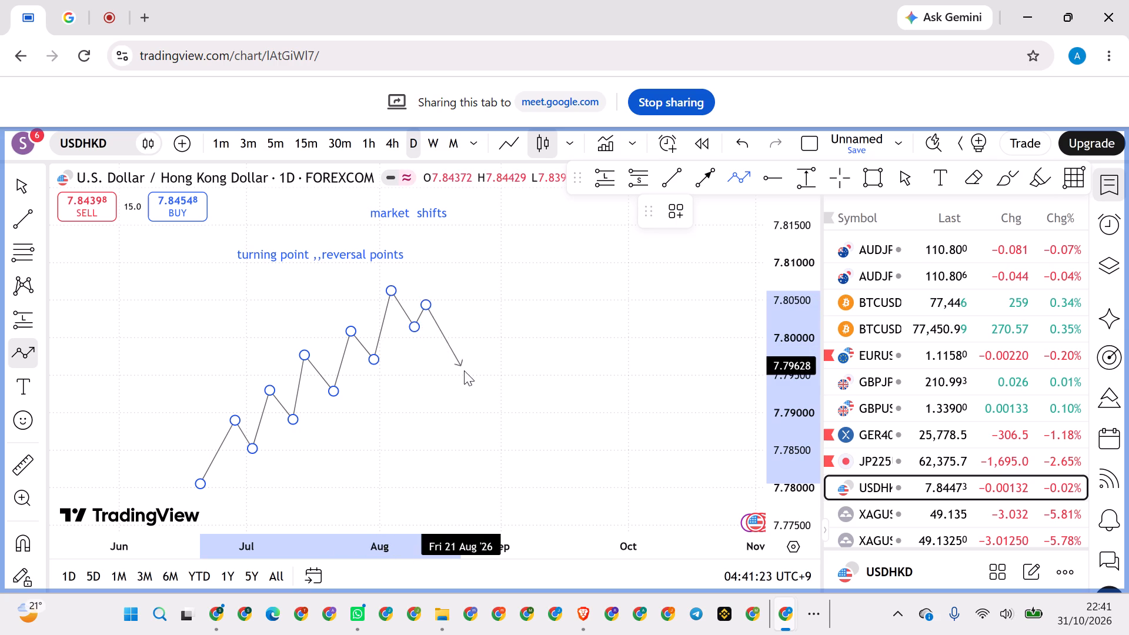
{"action": "left_click", "coordinate": [451, 390]}
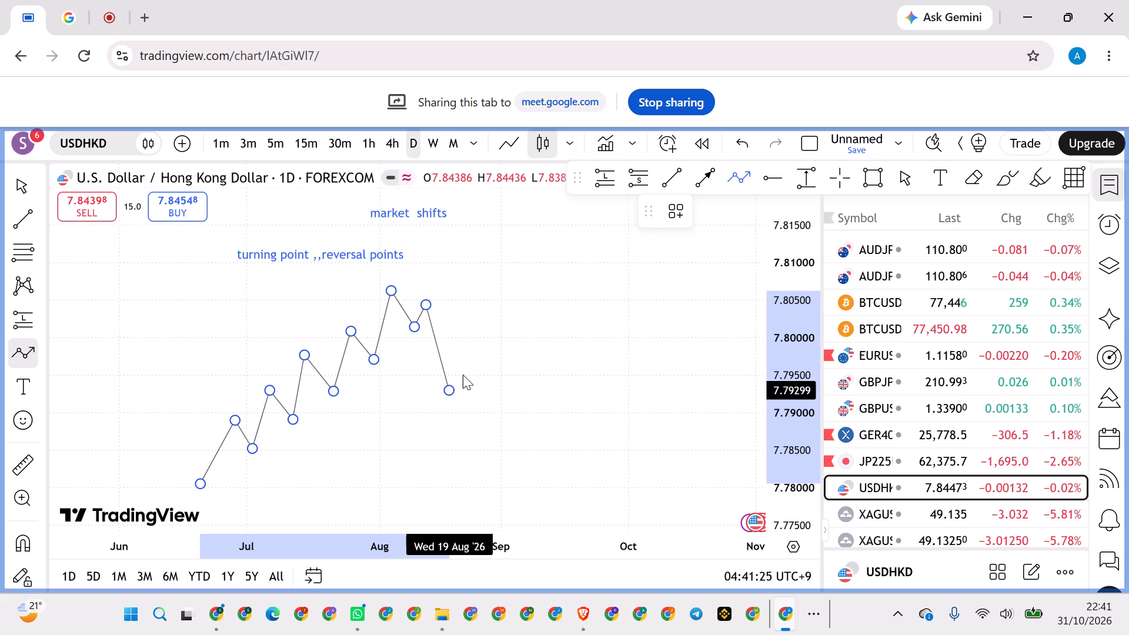
{"action": "left_click", "coordinate": [469, 359]}
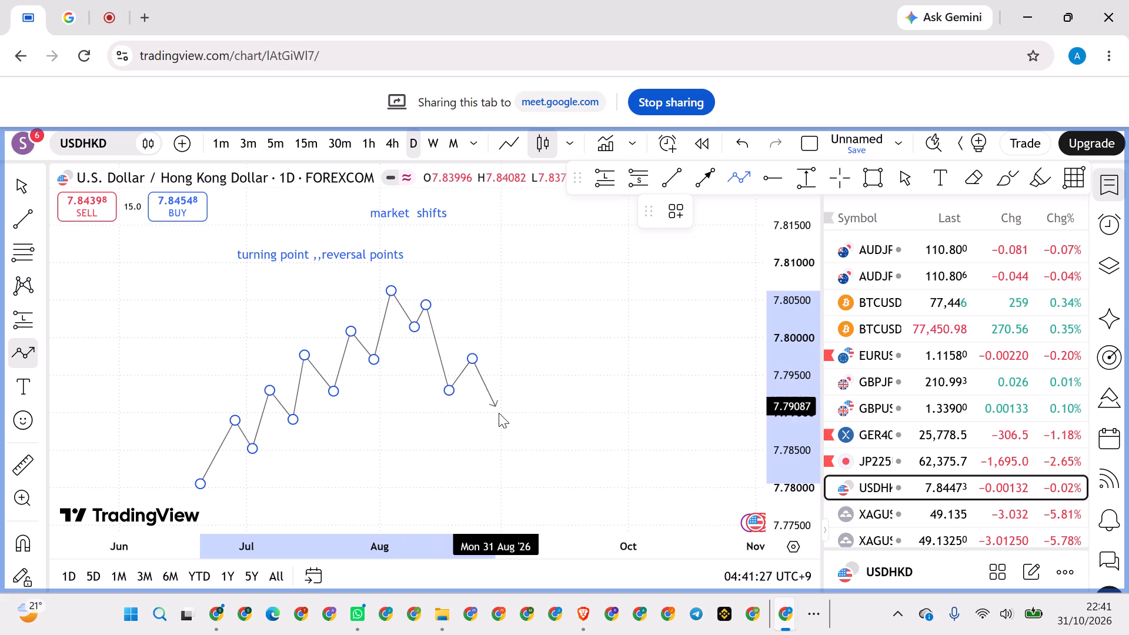
{"action": "left_click", "coordinate": [499, 420]}
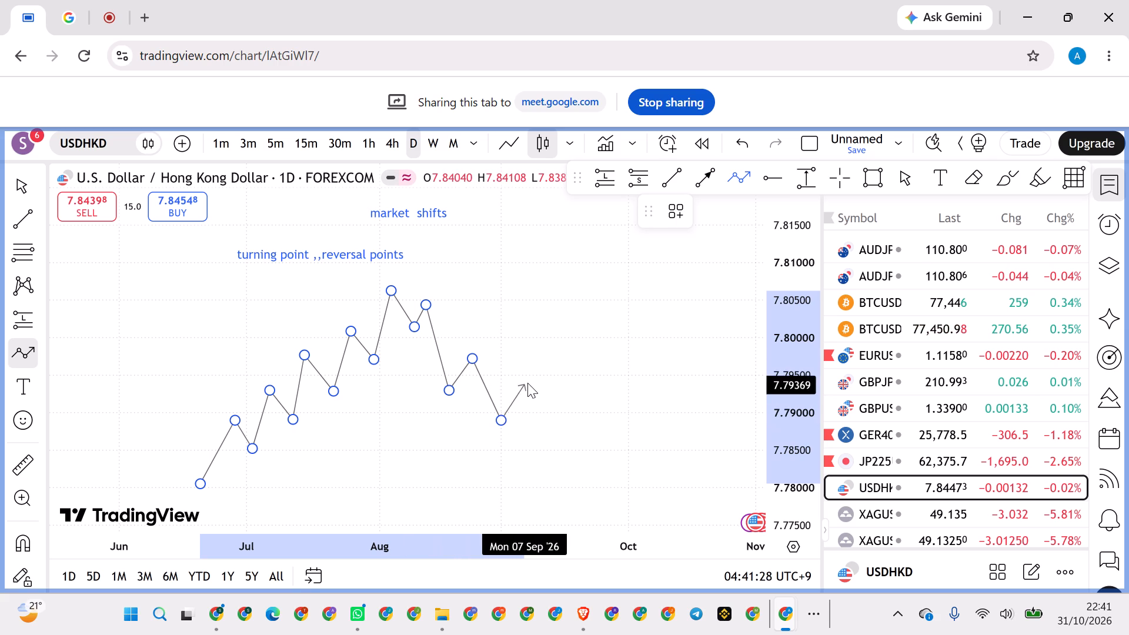
{"action": "left_click", "coordinate": [527, 383]}
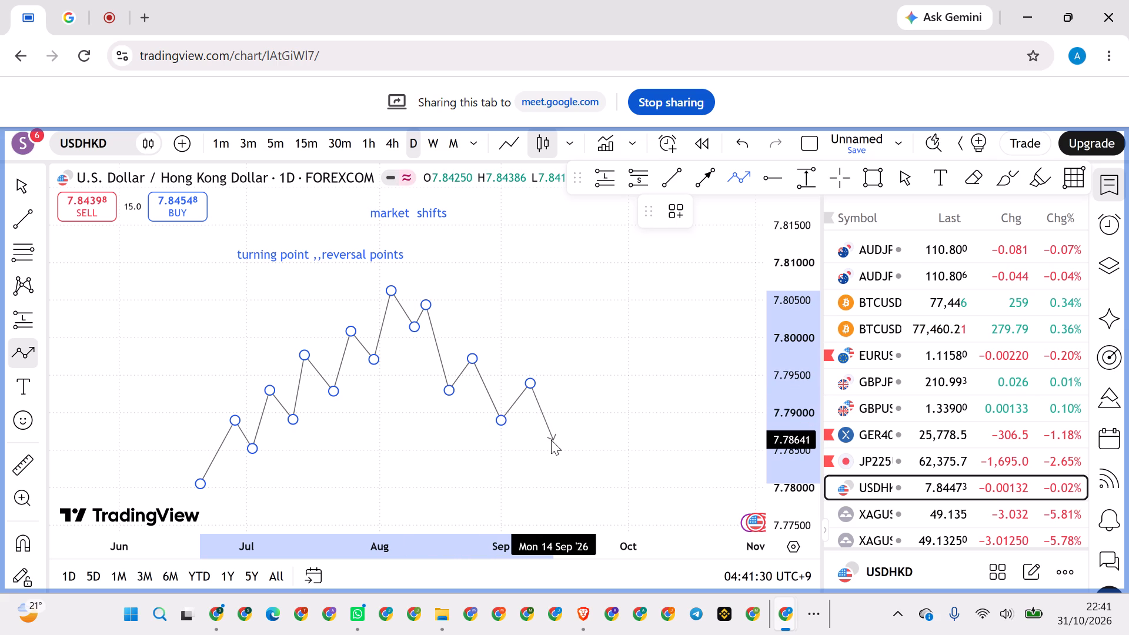
{"action": "left_click", "coordinate": [551, 440]}
{"action": "left_click", "coordinate": [575, 410]}
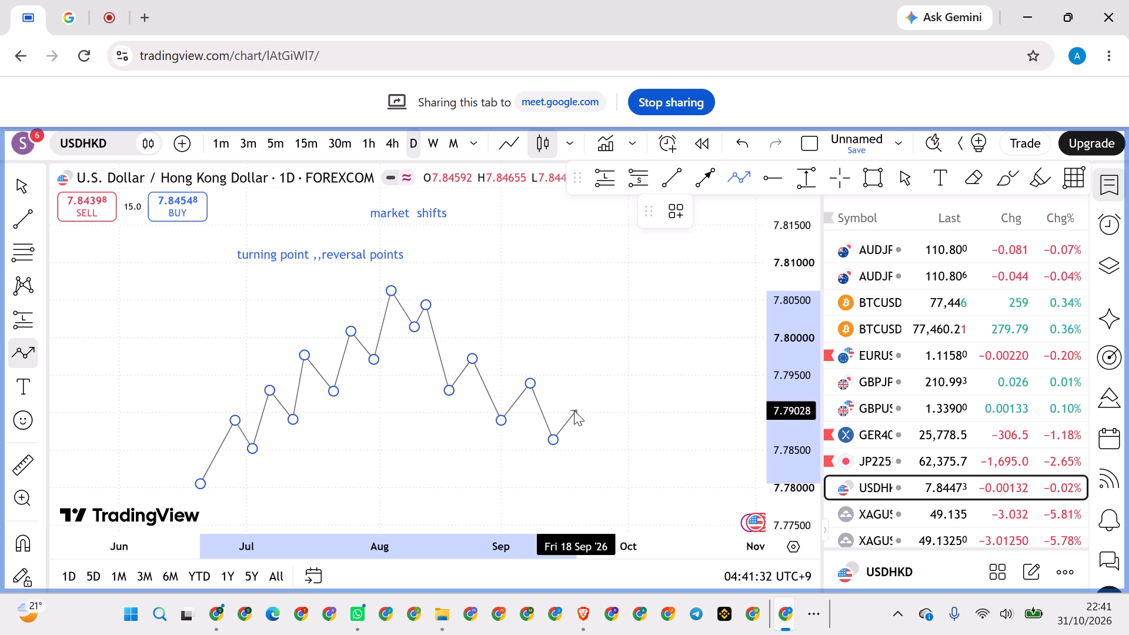
{"action": "double_click", "coordinate": [602, 461]}
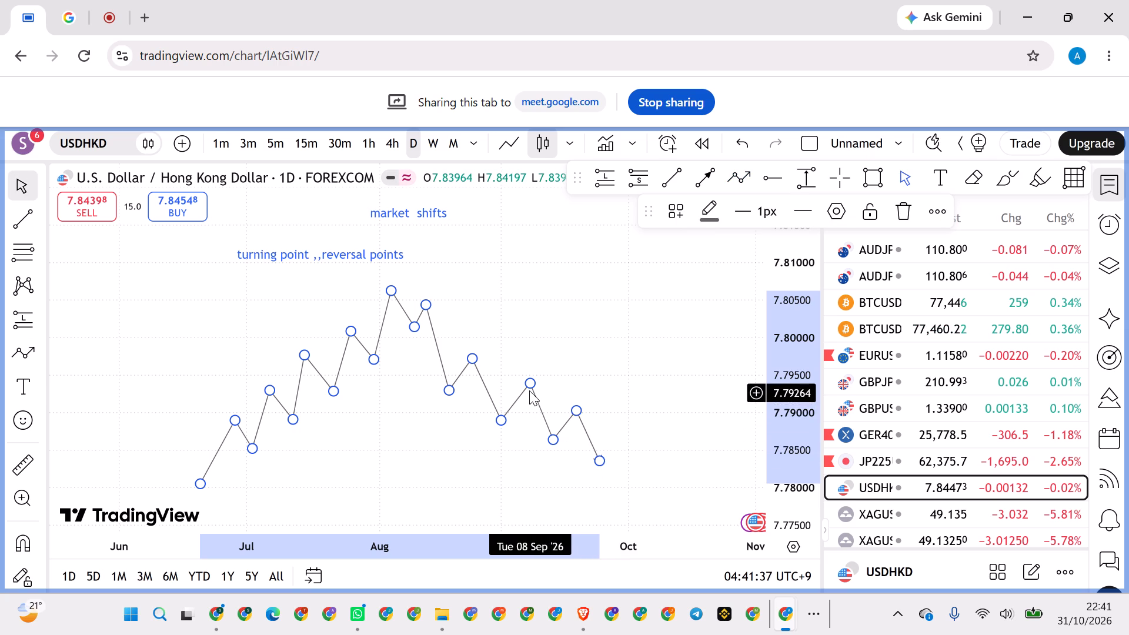
Move the path's early-September peak to about 7.7948 on 4 Sep '26.
{"action": "left_click_drag", "start_coordinate": [532, 386], "coordinate": [519, 377]}
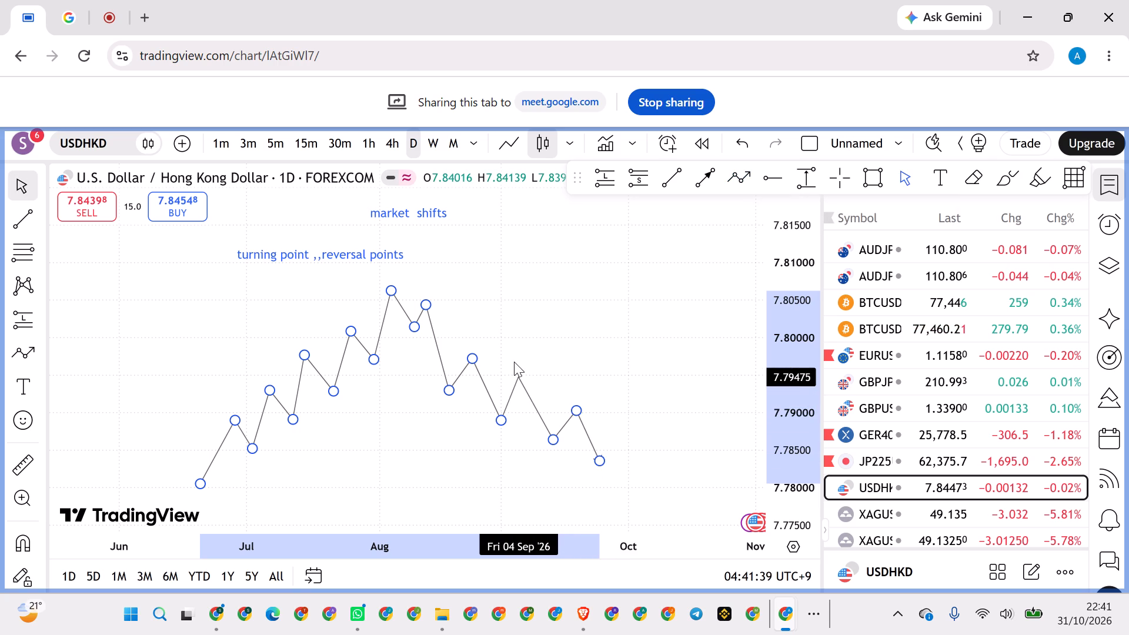
{"action": "left_click", "coordinate": [513, 322]}
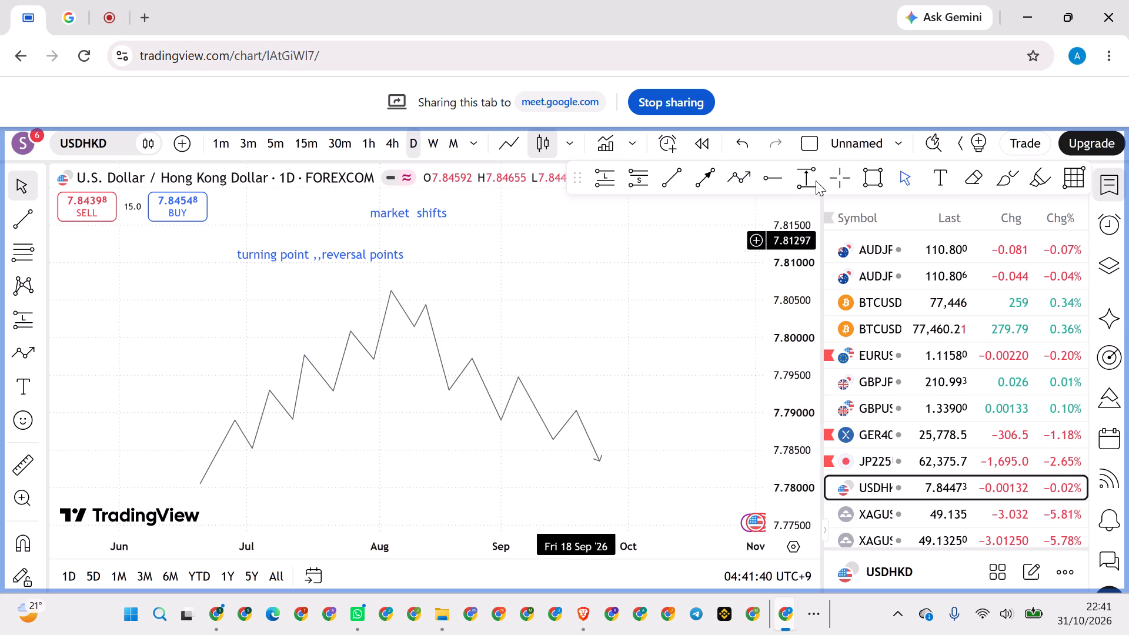
Draw a nearly horizontal arrow from the last higher low, about 7.7972 on 31 Jul, to the falling leg at about 7.7976 on 14 Aug.
{"action": "left_click", "coordinate": [700, 178]}
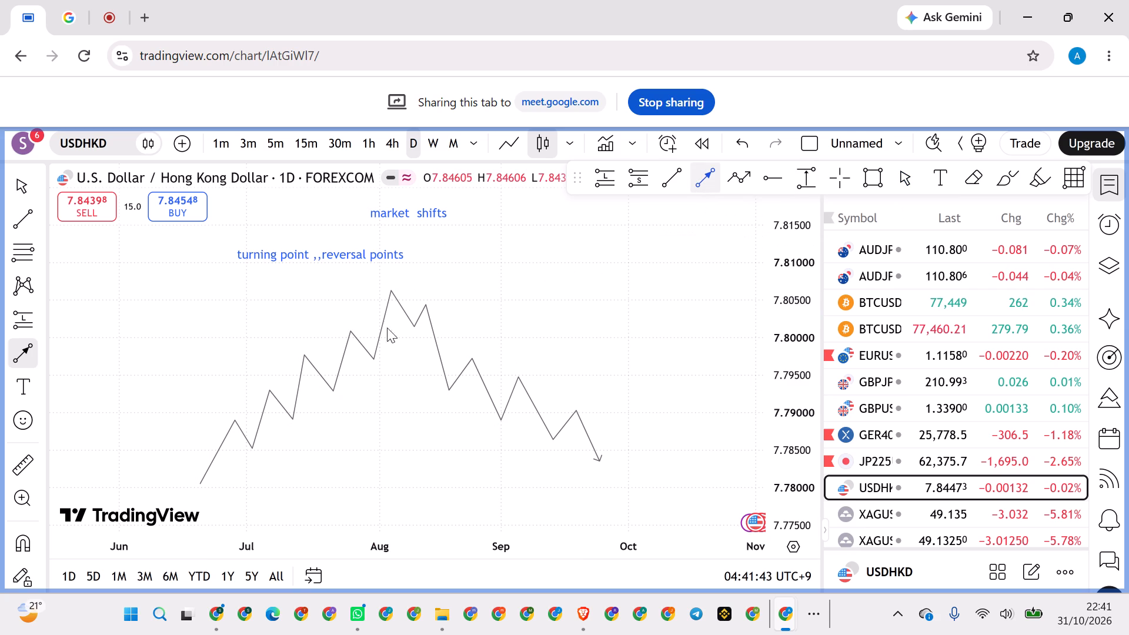
{"action": "left_click", "coordinate": [372, 359]}
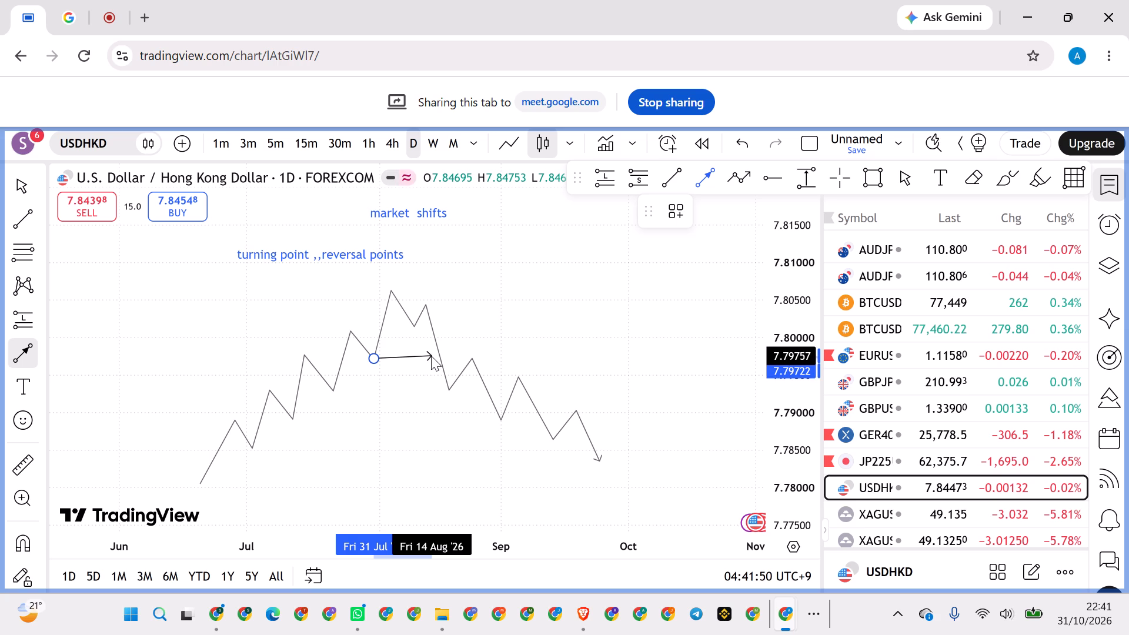
{"action": "left_click", "coordinate": [431, 356]}
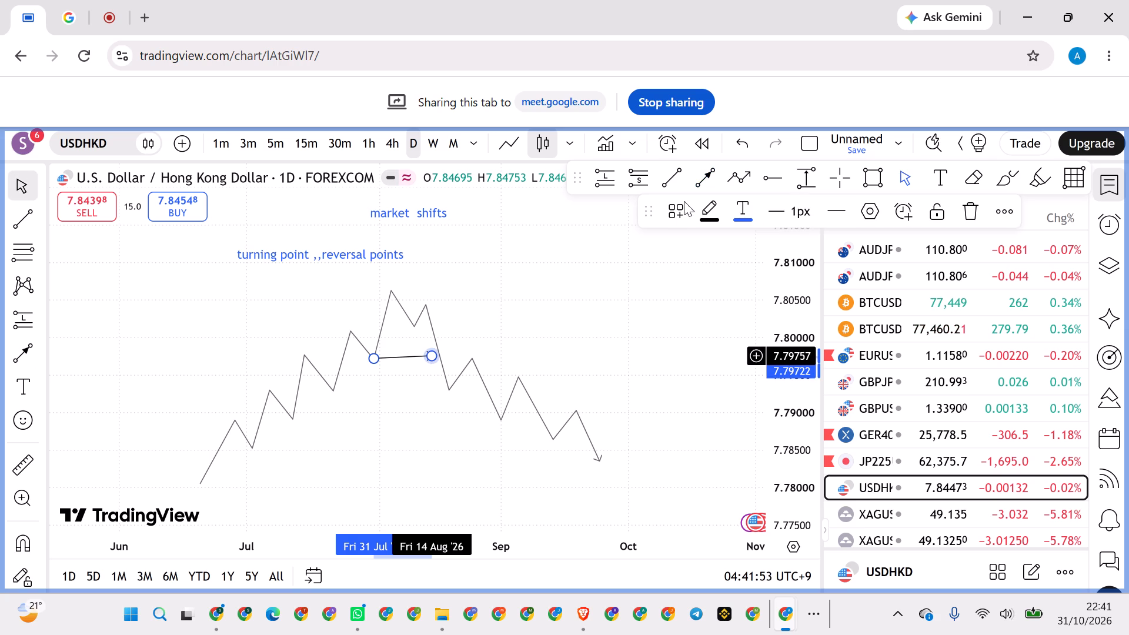
Label the arrow with the text "shift" and set its vertical text alignment to Middle.
{"action": "left_click", "coordinate": [676, 207]}
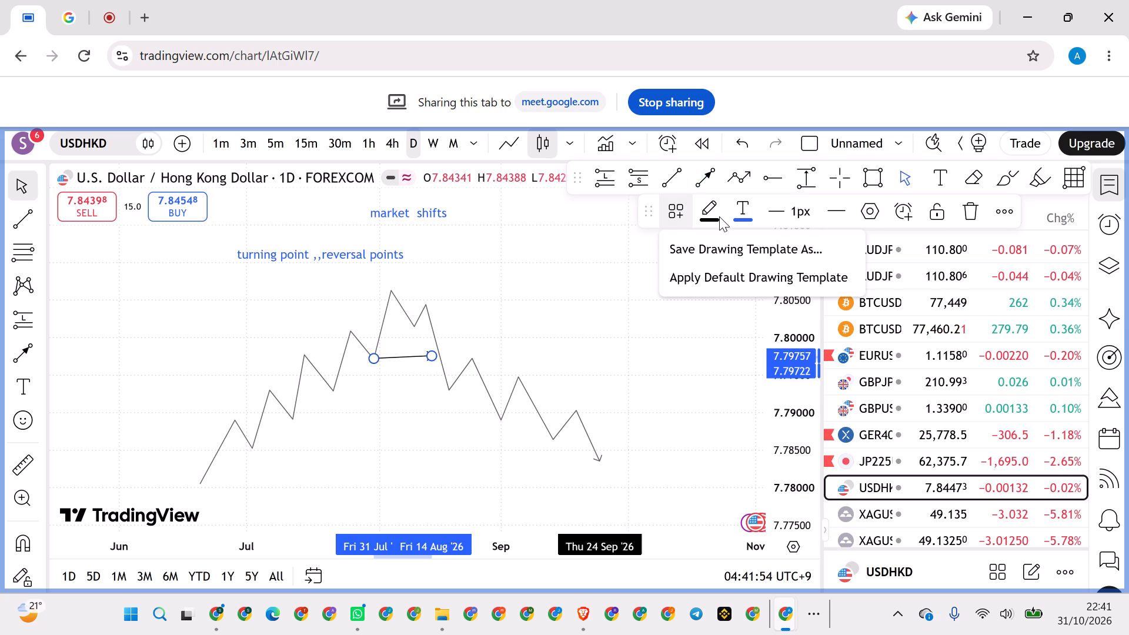
{"action": "left_click", "coordinate": [874, 210]}
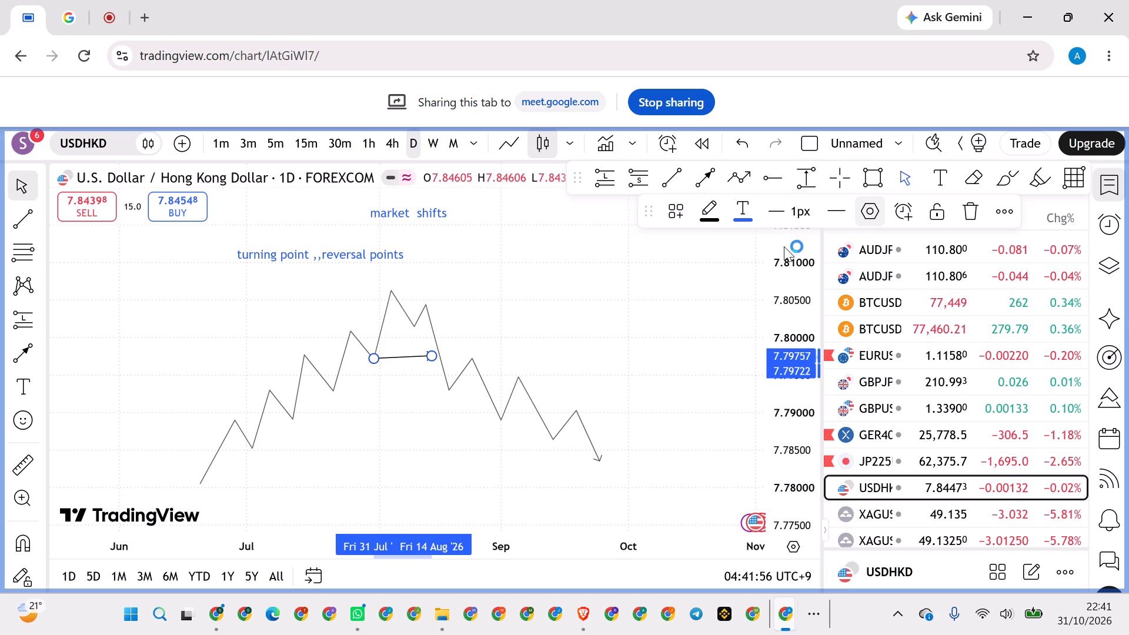
{"action": "left_click", "coordinate": [874, 216]}
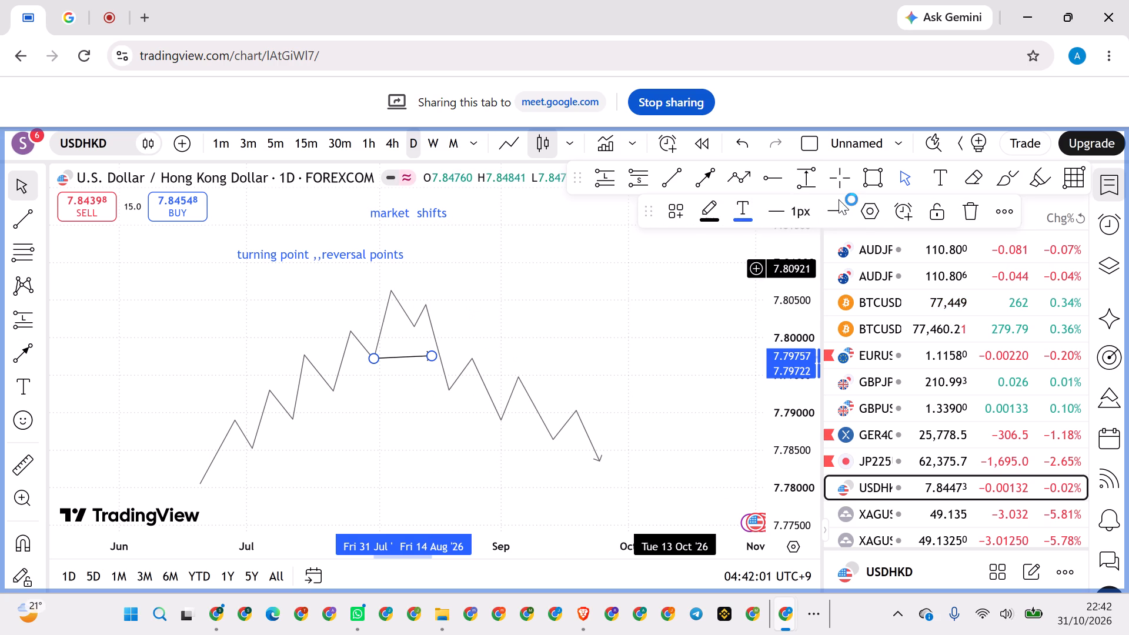
{"action": "left_click", "coordinate": [860, 213]}
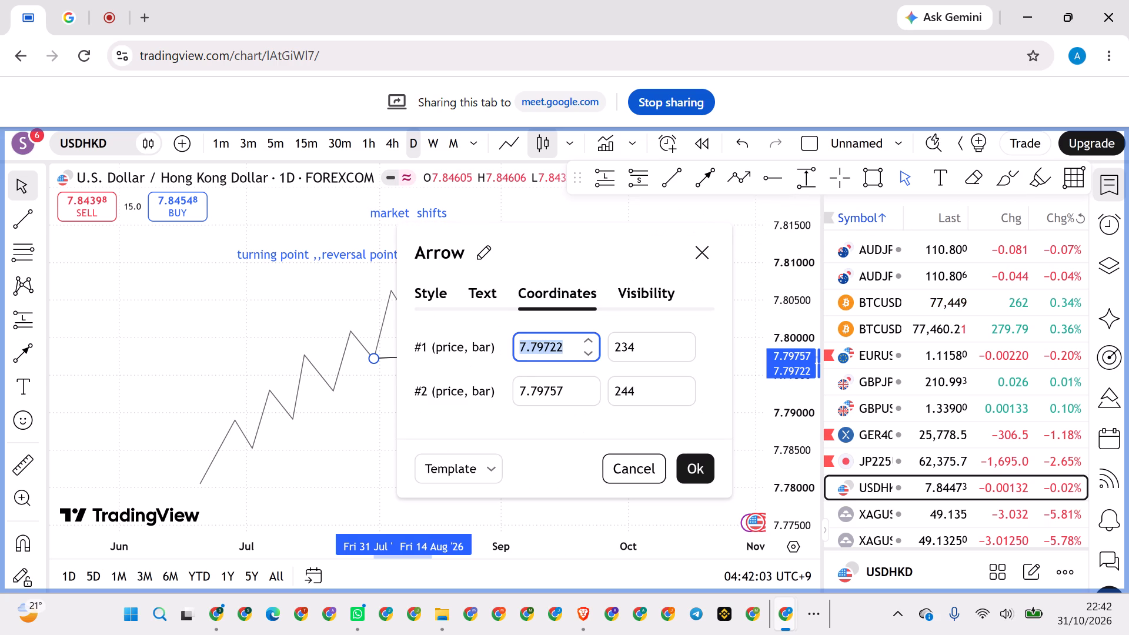
{"action": "left_click", "coordinate": [478, 294]}
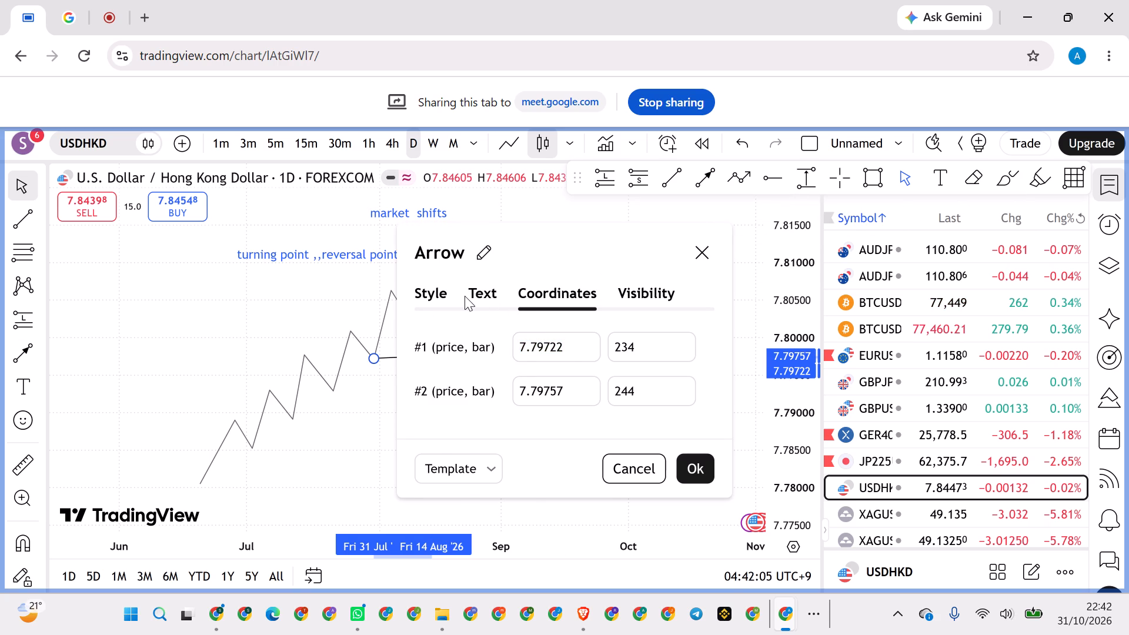
{"action": "left_click", "coordinate": [443, 393]}
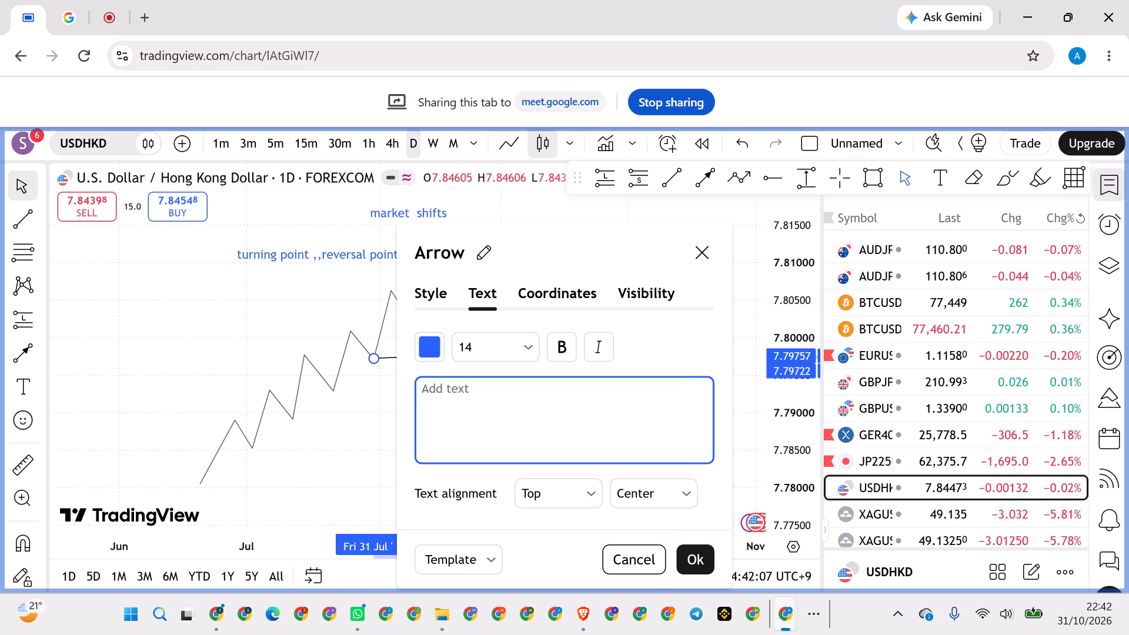
{"action": "type", "text": "shift"}
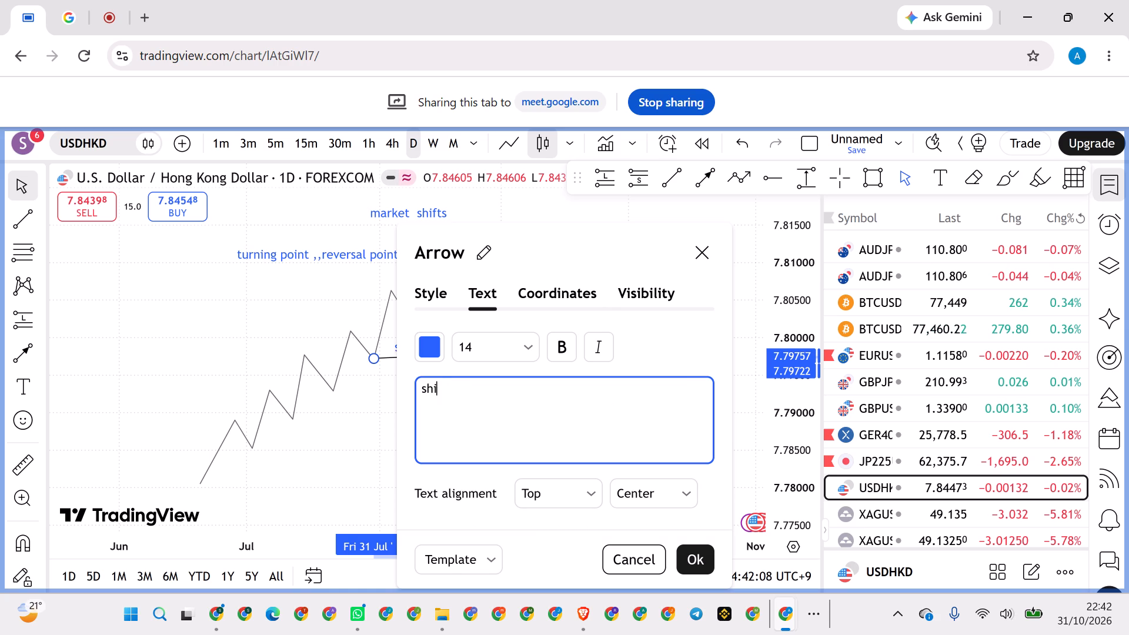
{"action": "key", "text": "space"}
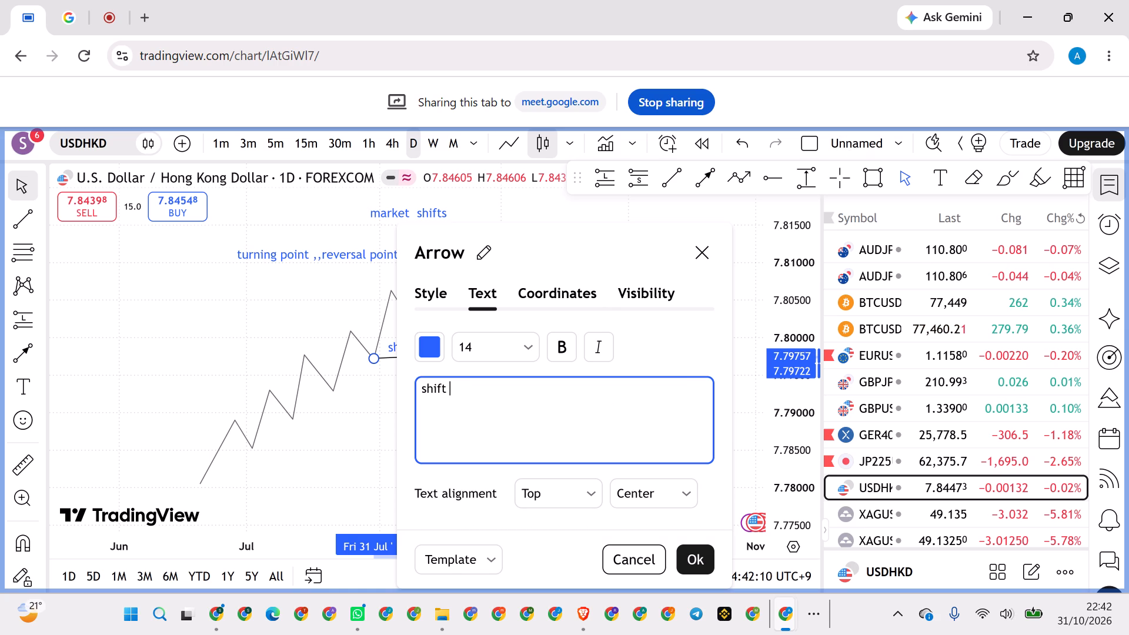
{"action": "left_click", "coordinate": [586, 488]}
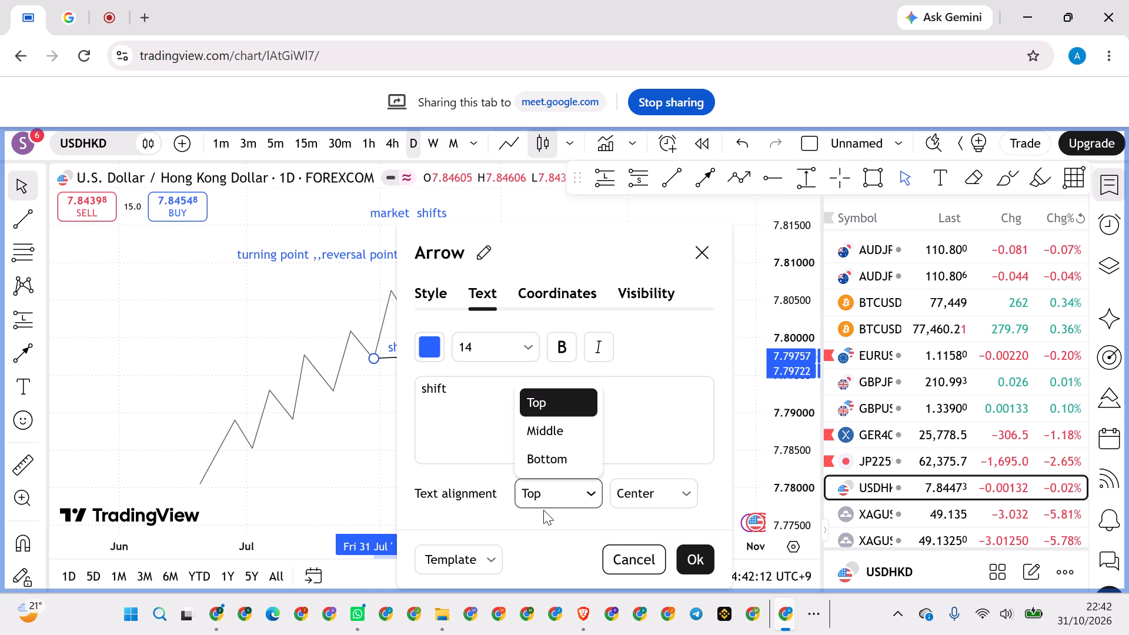
{"action": "left_click", "coordinate": [547, 436]}
{"action": "left_click", "coordinate": [696, 562]}
{"action": "left_click", "coordinate": [489, 300]}
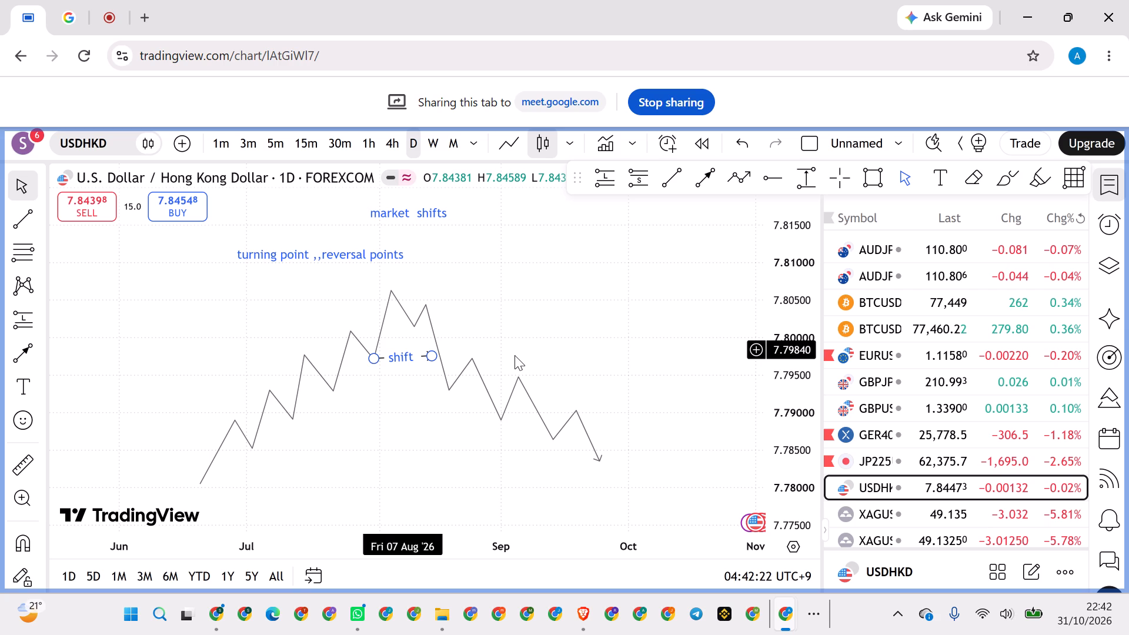
Draw a second zigzag path with higher highs and higher lows, from about 7.7947 in mid-September to about 7.8145 on 16 Oct '26.
{"action": "left_click_drag", "start_coordinate": [557, 331], "coordinate": [429, 338]}
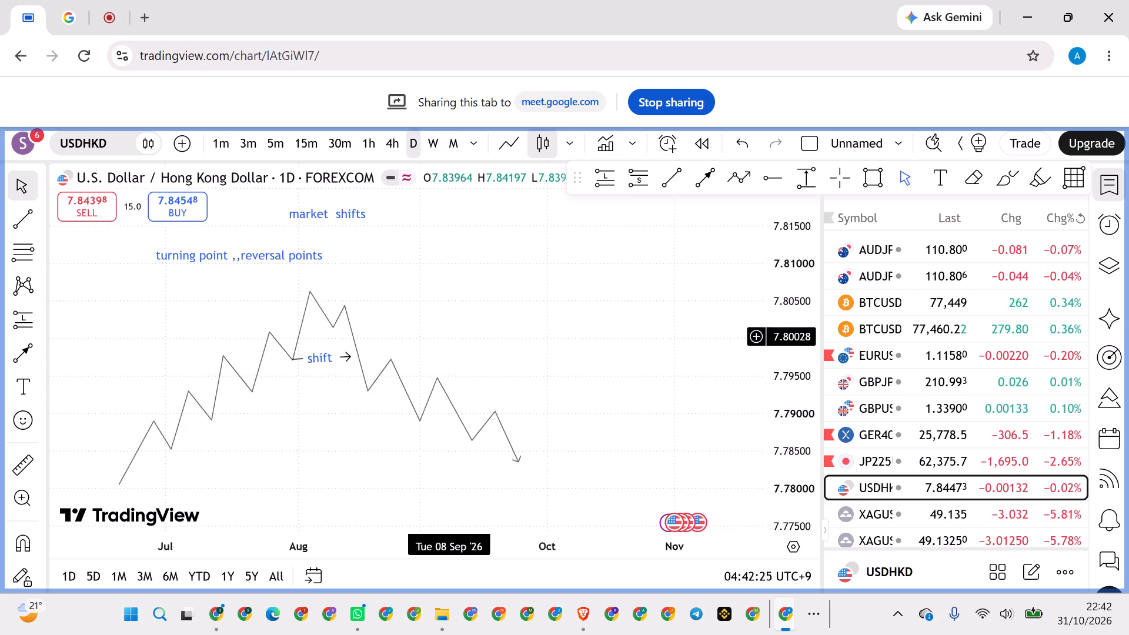
{"action": "left_click_drag", "start_coordinate": [429, 338], "coordinate": [416, 338]}
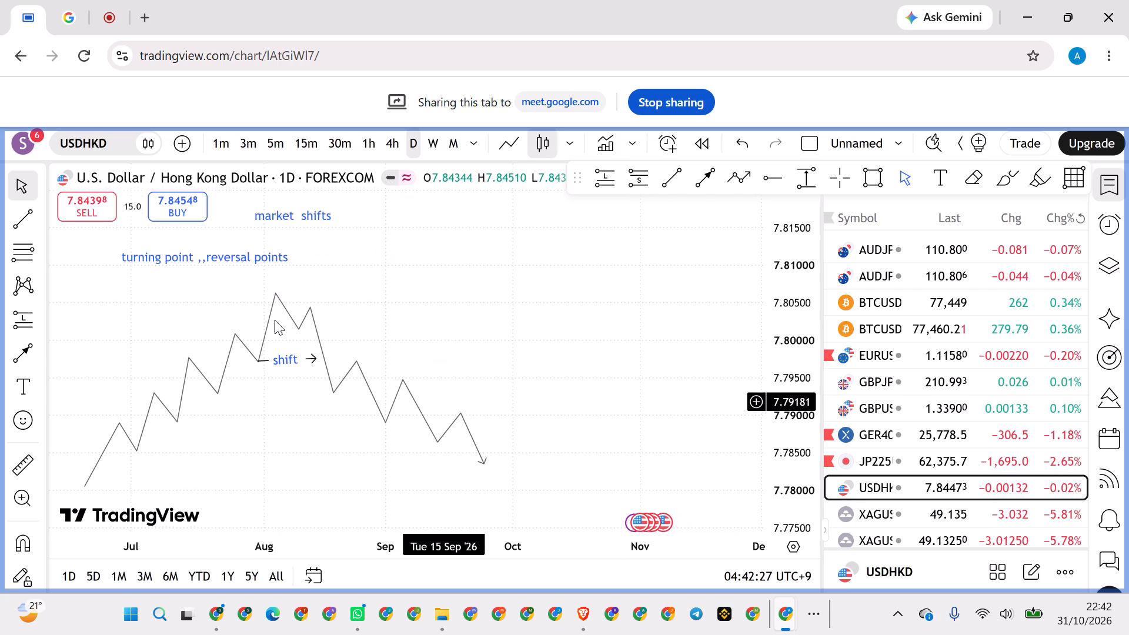
{"action": "left_click", "coordinate": [725, 179]}
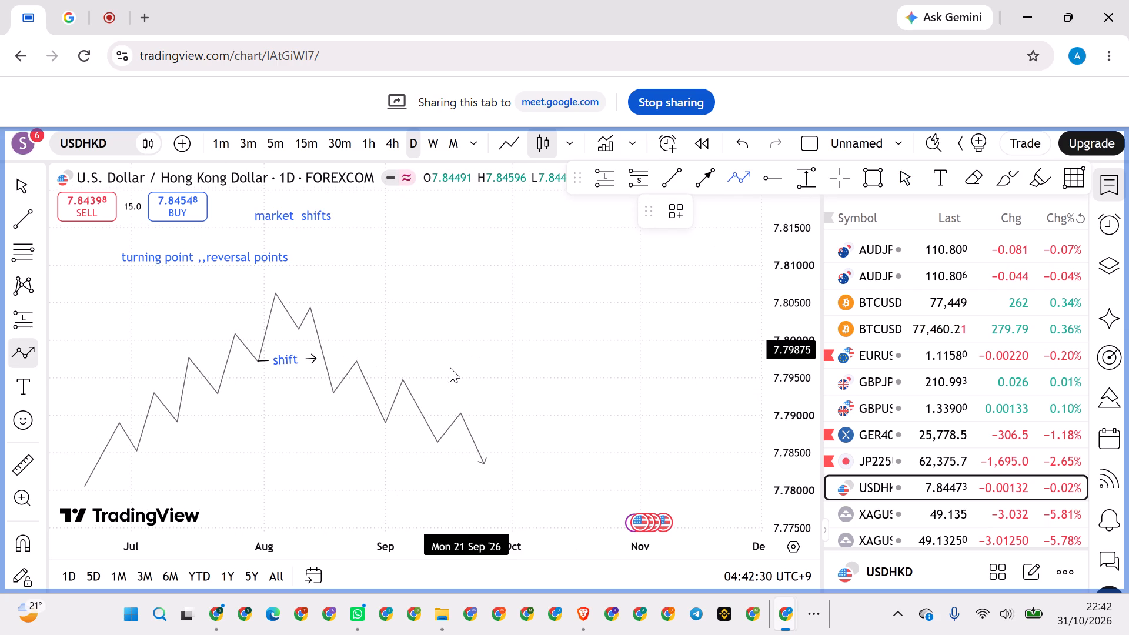
{"action": "left_click", "coordinate": [450, 380]}
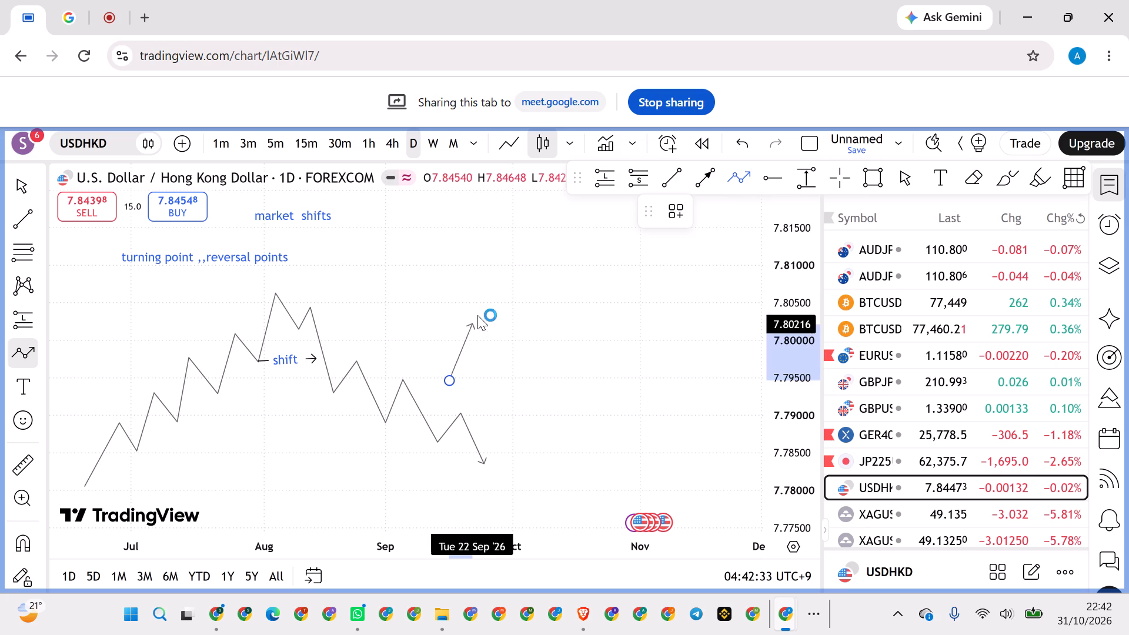
{"action": "left_click", "coordinate": [477, 313]}
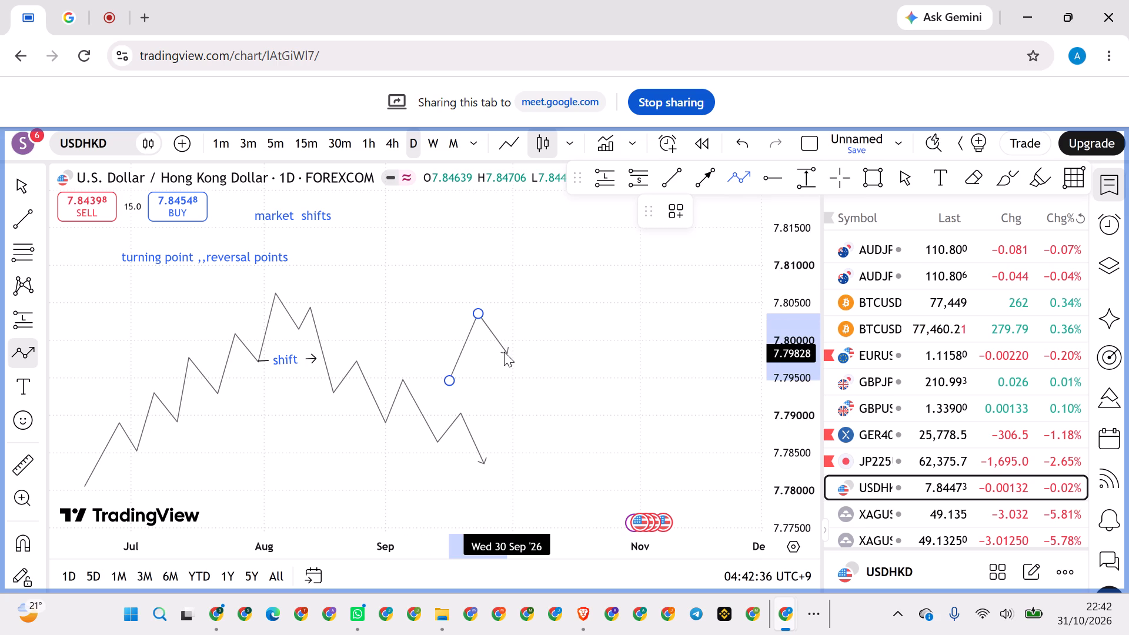
{"action": "left_click", "coordinate": [504, 352]}
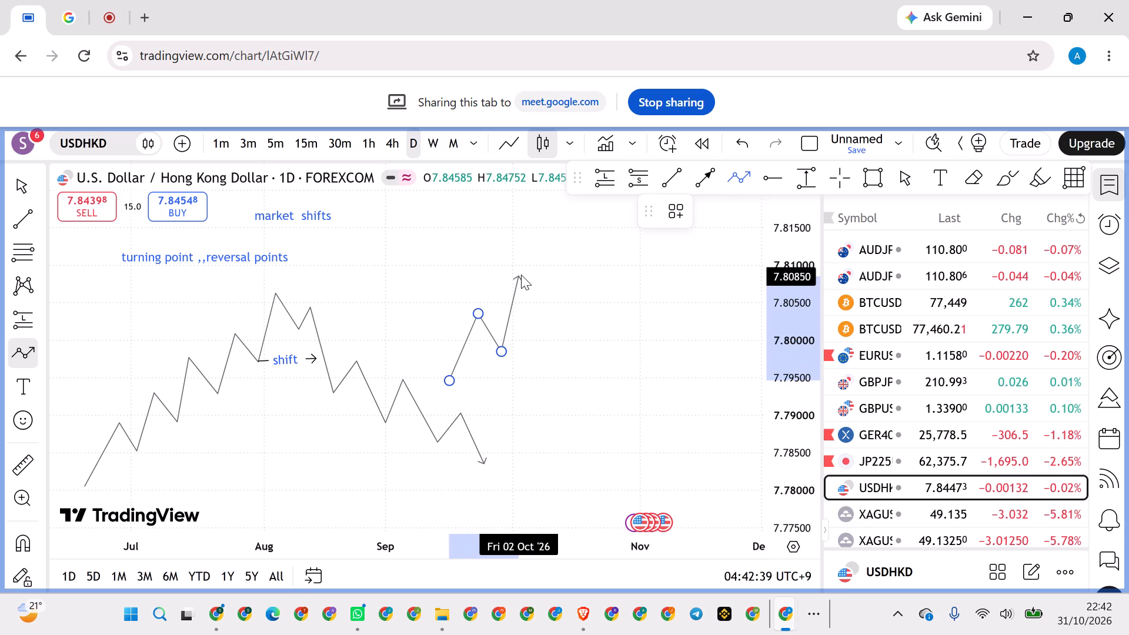
{"action": "left_click", "coordinate": [529, 266]}
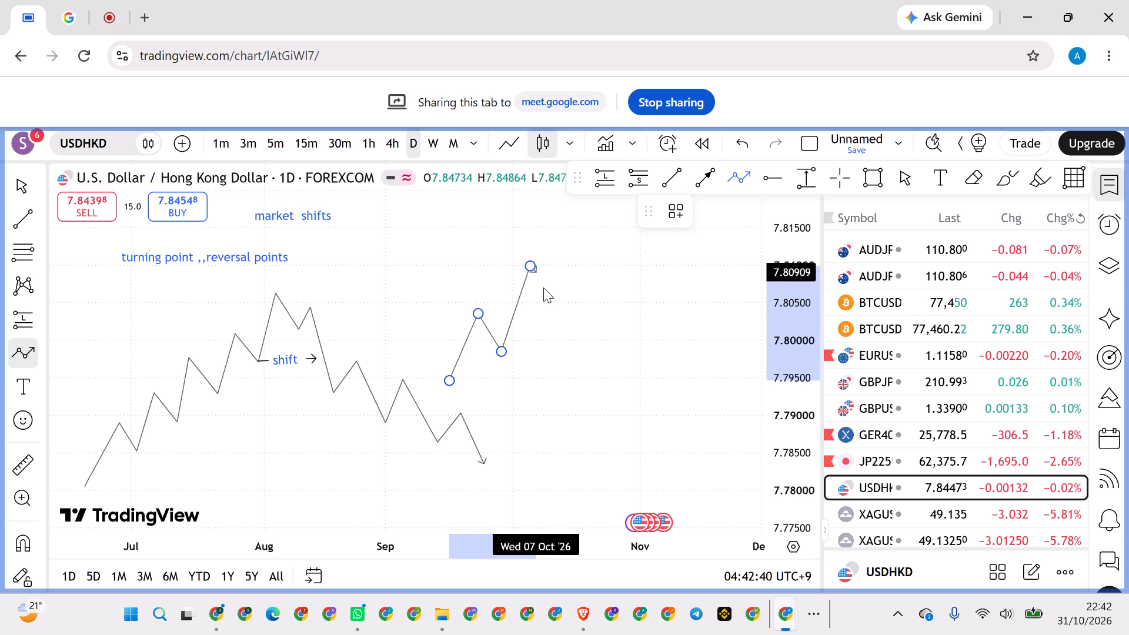
{"action": "left_click", "coordinate": [557, 312]}
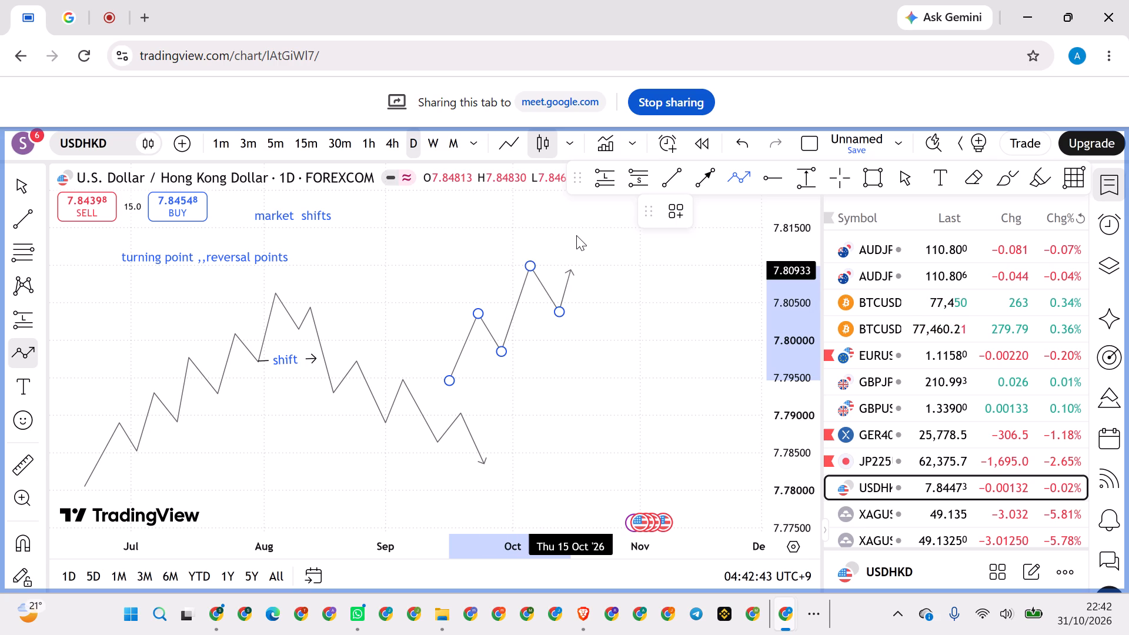
{"action": "double_click", "coordinate": [579, 233]}
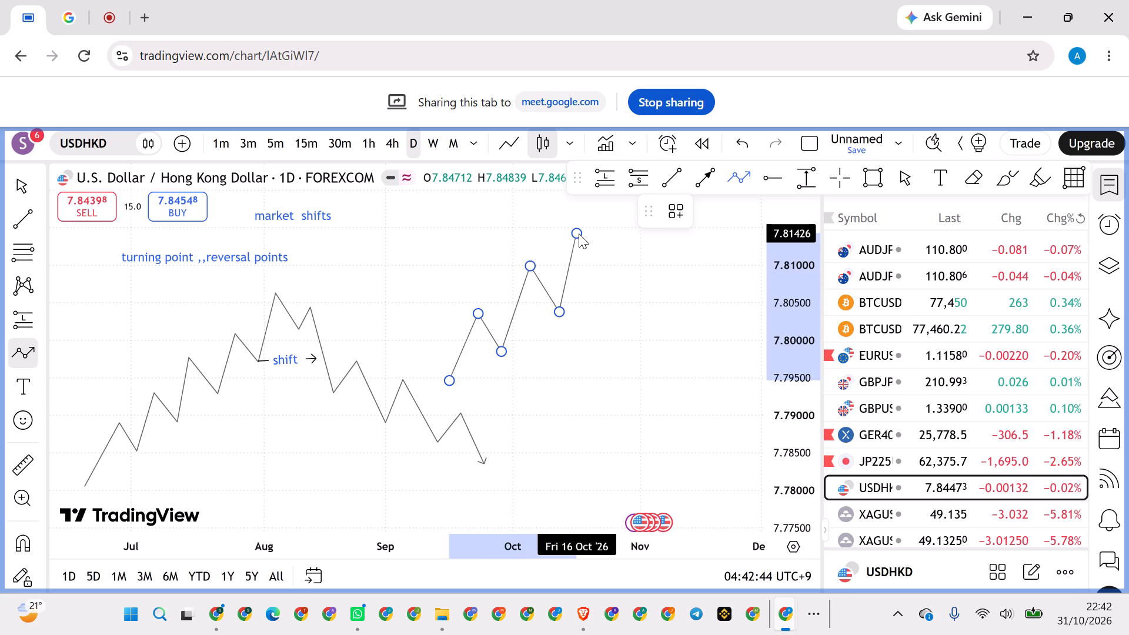
{"action": "left_click", "coordinate": [604, 299]}
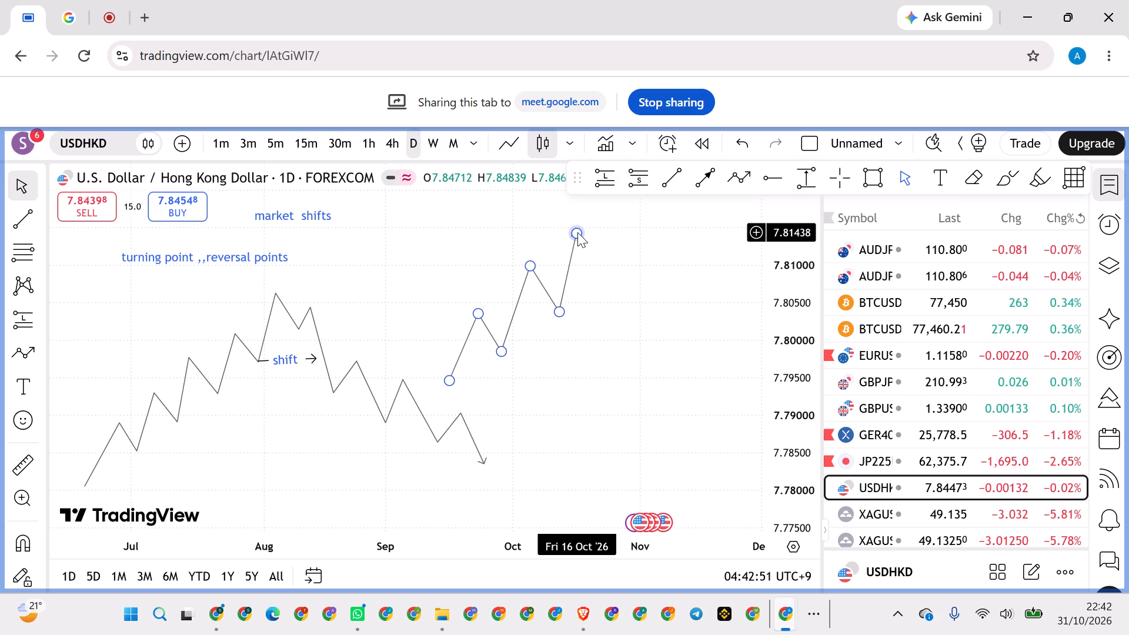
Place a horizontal ray at 7.8145 starting from the tip of the rising path on 16 Oct '26.
{"action": "left_click", "coordinate": [762, 176]}
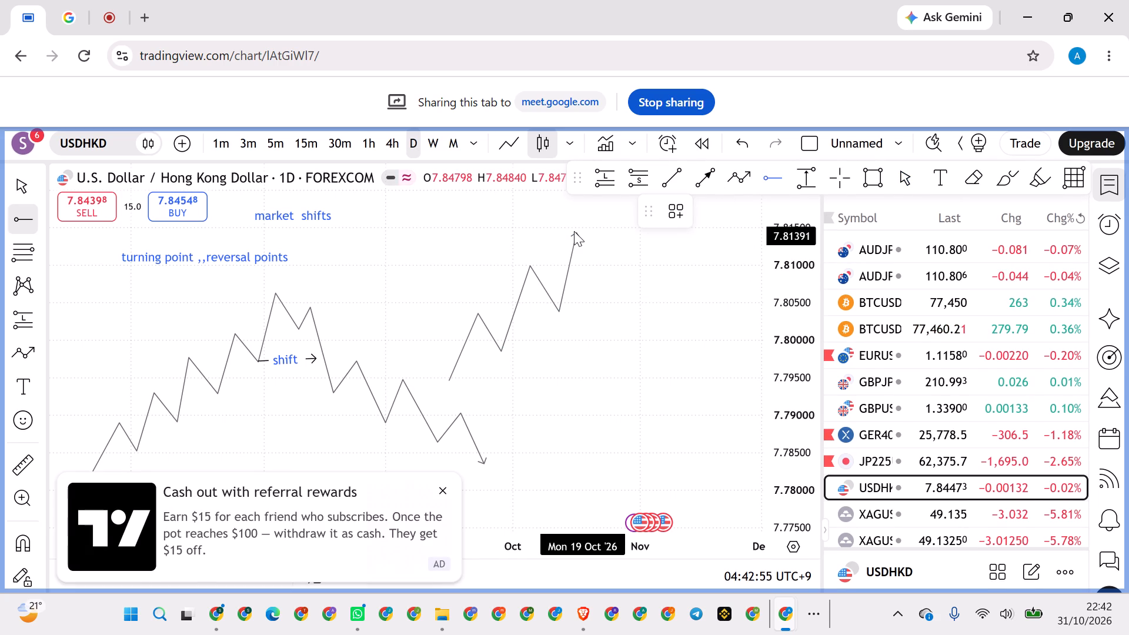
{"action": "left_click", "coordinate": [575, 231]}
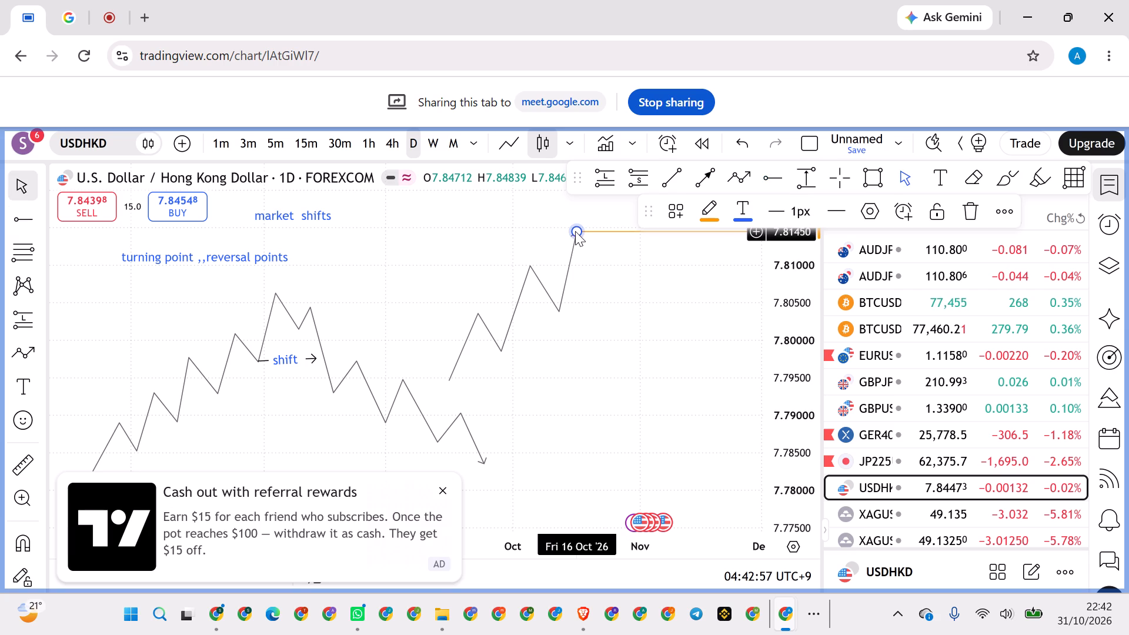
{"action": "left_click", "coordinate": [445, 494]}
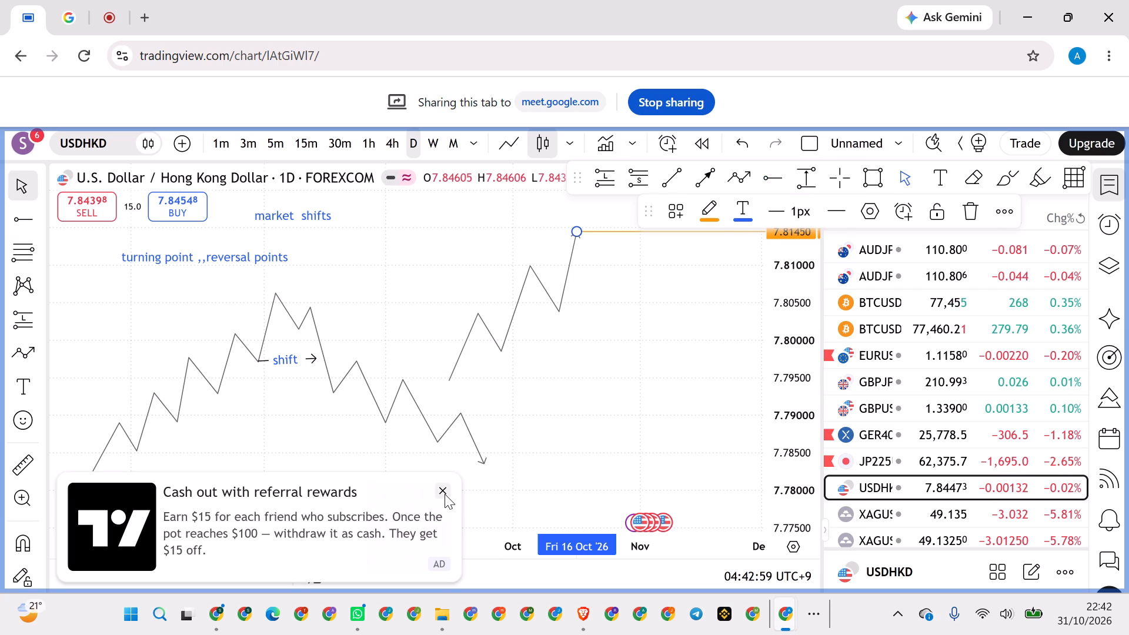
{"action": "left_click", "coordinate": [601, 263]}
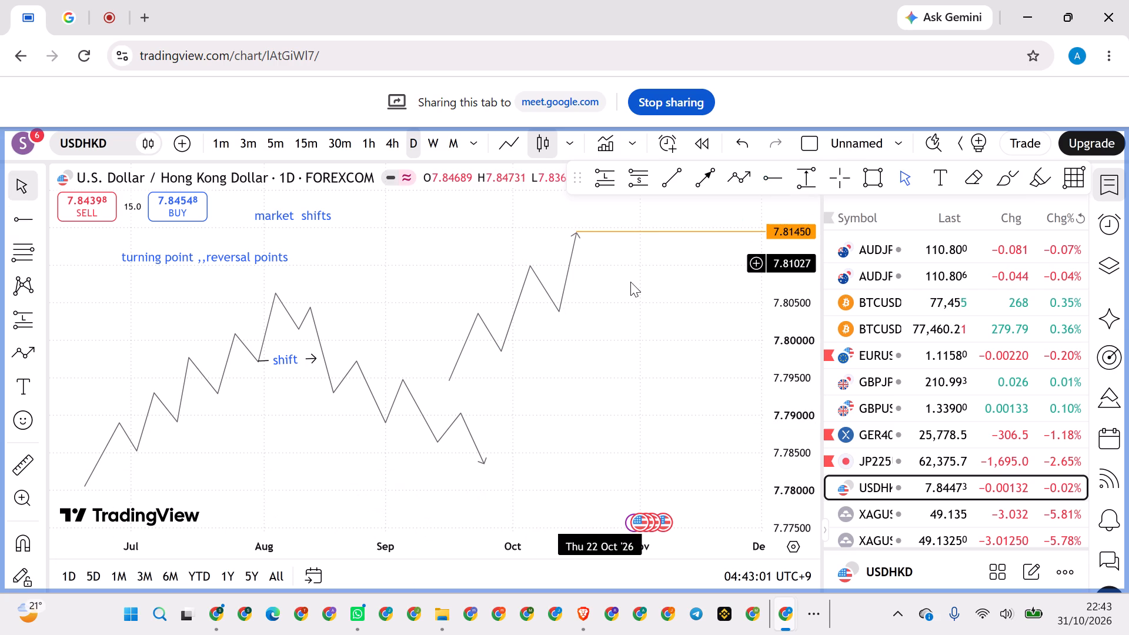
Circle the tip of the rising path freehand with the Brush, where the horizontal ray starts.
{"action": "left_click_drag", "start_coordinate": [638, 284], "coordinate": [605, 337]}
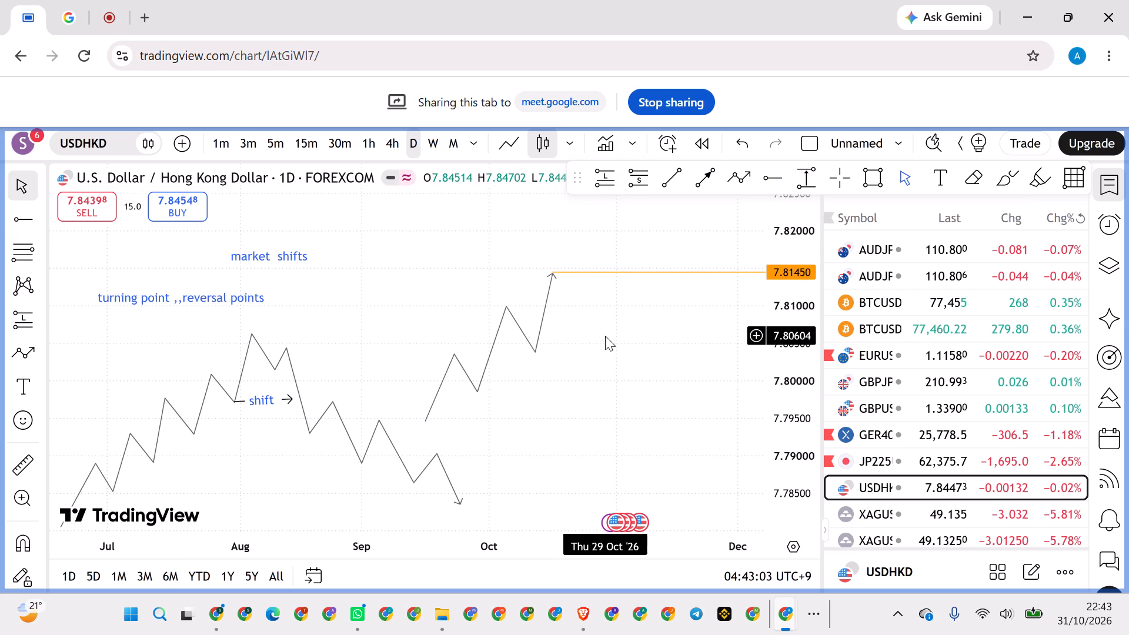
{"action": "left_click", "coordinate": [1004, 174]}
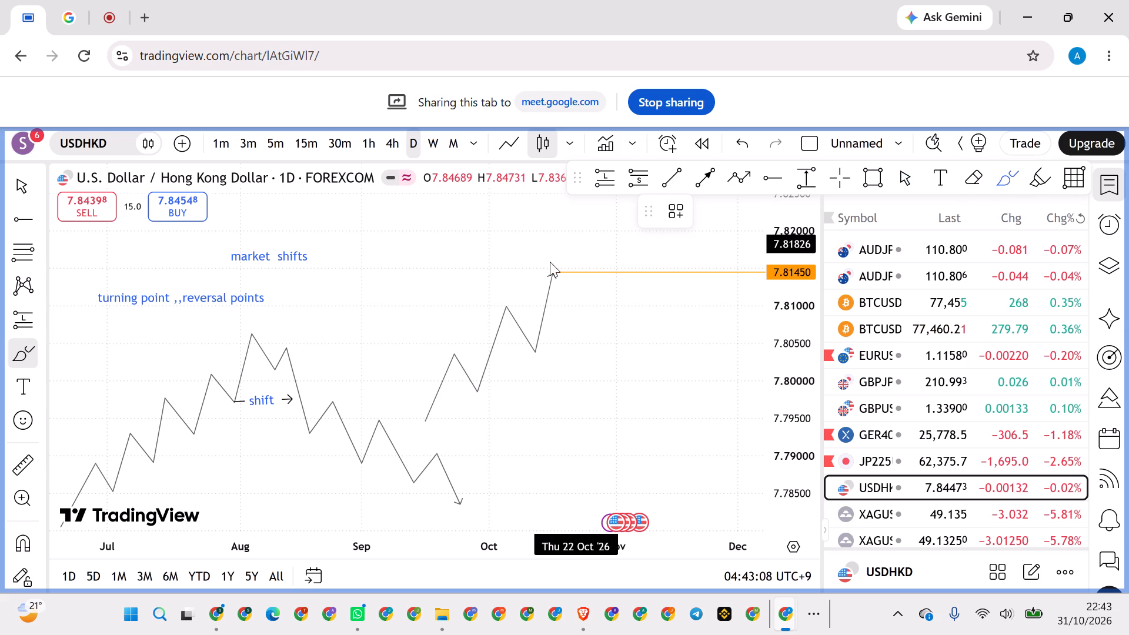
{"action": "left_click_drag", "start_coordinate": [556, 262], "coordinate": [576, 280]}
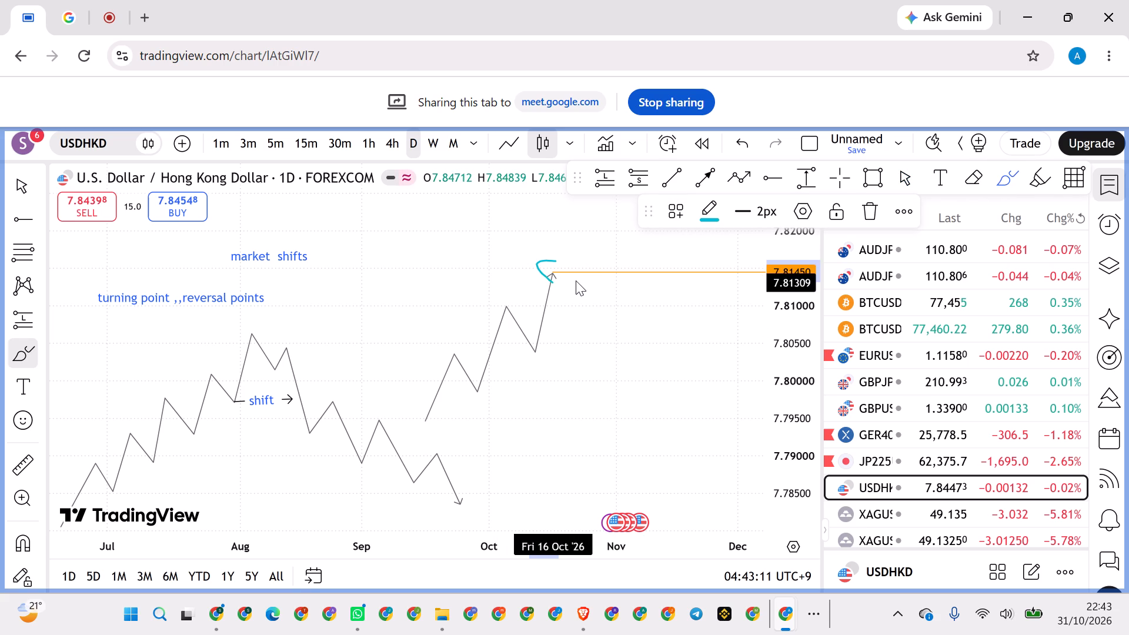
{"action": "left_click_drag", "start_coordinate": [576, 280], "coordinate": [547, 259]}
Handwrite the word "High" with the Brush just above the circled tip of the rising path.
{"action": "left_click_drag", "start_coordinate": [527, 215], "coordinate": [526, 246]}
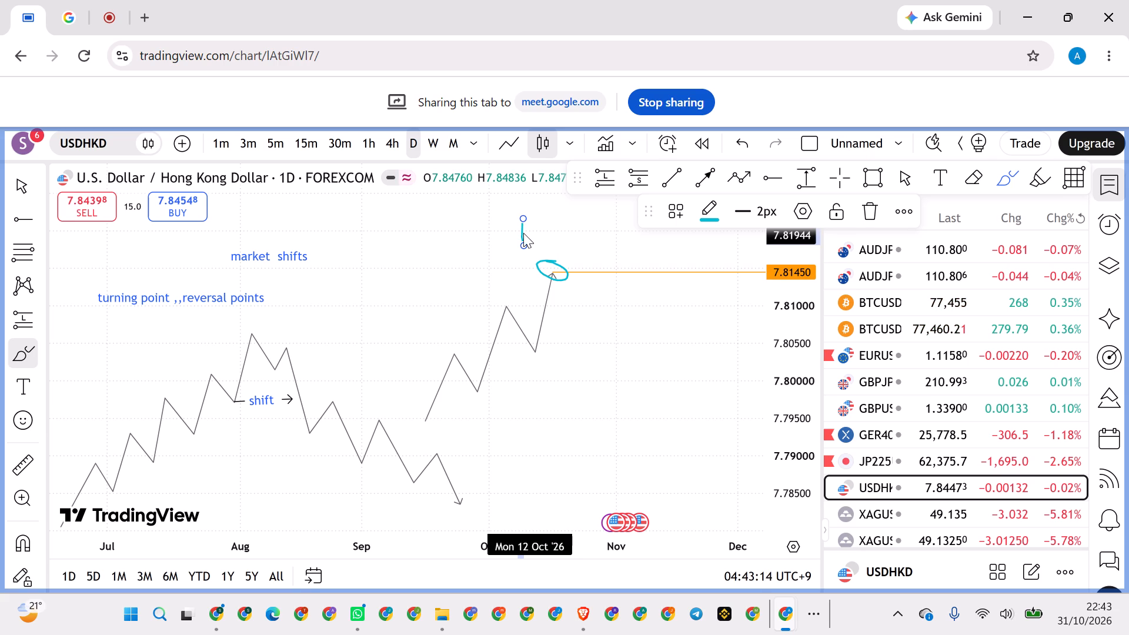
{"action": "left_click_drag", "start_coordinate": [519, 230], "coordinate": [539, 230]}
{"action": "left_click_drag", "start_coordinate": [539, 212], "coordinate": [533, 249]}
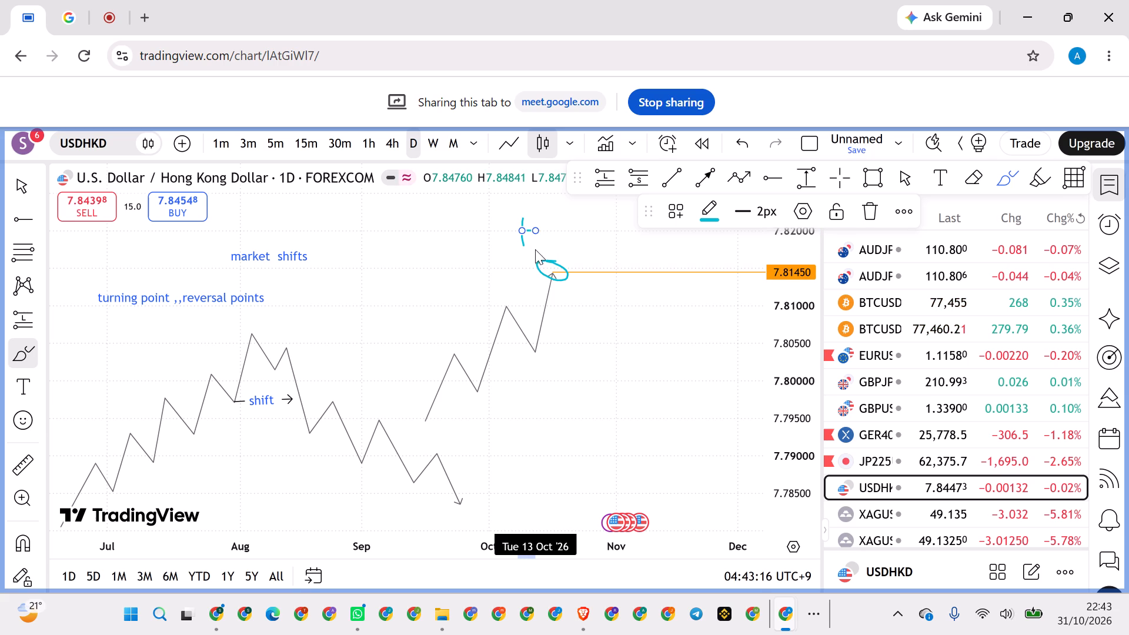
{"action": "left_click_drag", "start_coordinate": [544, 225], "coordinate": [544, 245]}
{"action": "left_click_drag", "start_coordinate": [564, 228], "coordinate": [571, 230]}
{"action": "left_click_drag", "start_coordinate": [571, 230], "coordinate": [551, 240]}
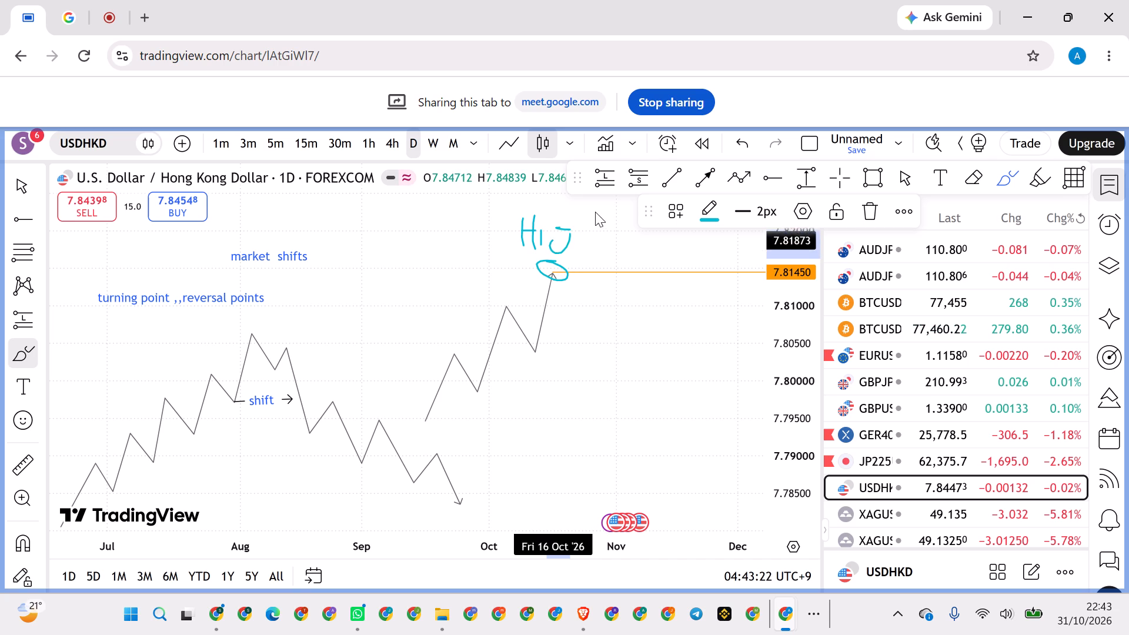
{"action": "left_click_drag", "start_coordinate": [595, 212], "coordinate": [591, 242]}
{"action": "left_click_drag", "start_coordinate": [593, 229], "coordinate": [595, 227]}
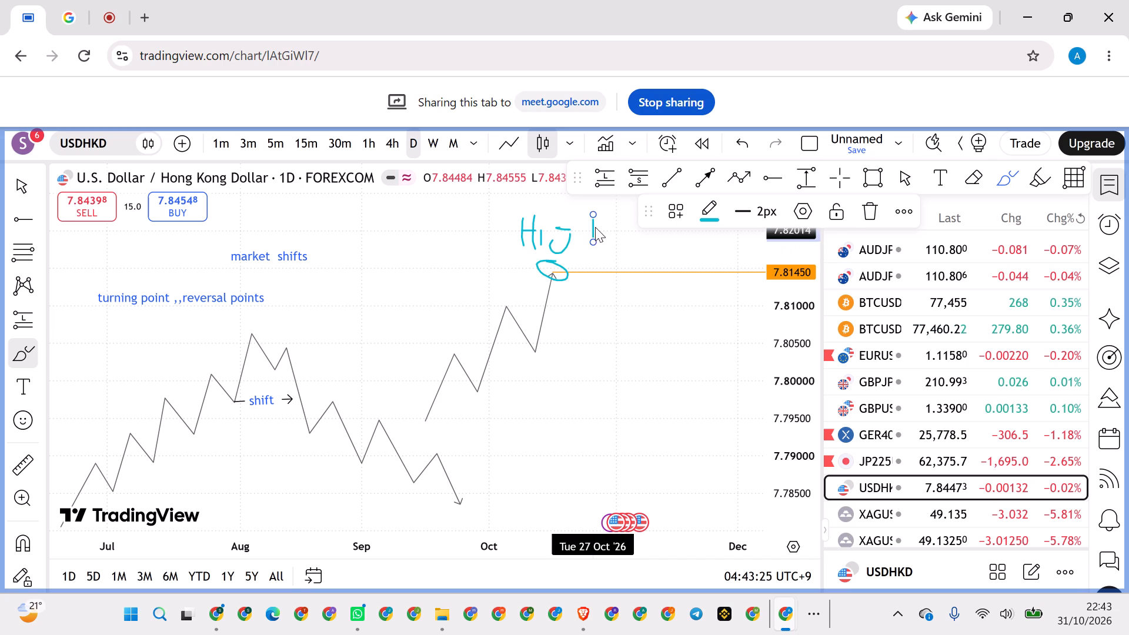
{"action": "left_click_drag", "start_coordinate": [595, 227], "coordinate": [607, 240]}
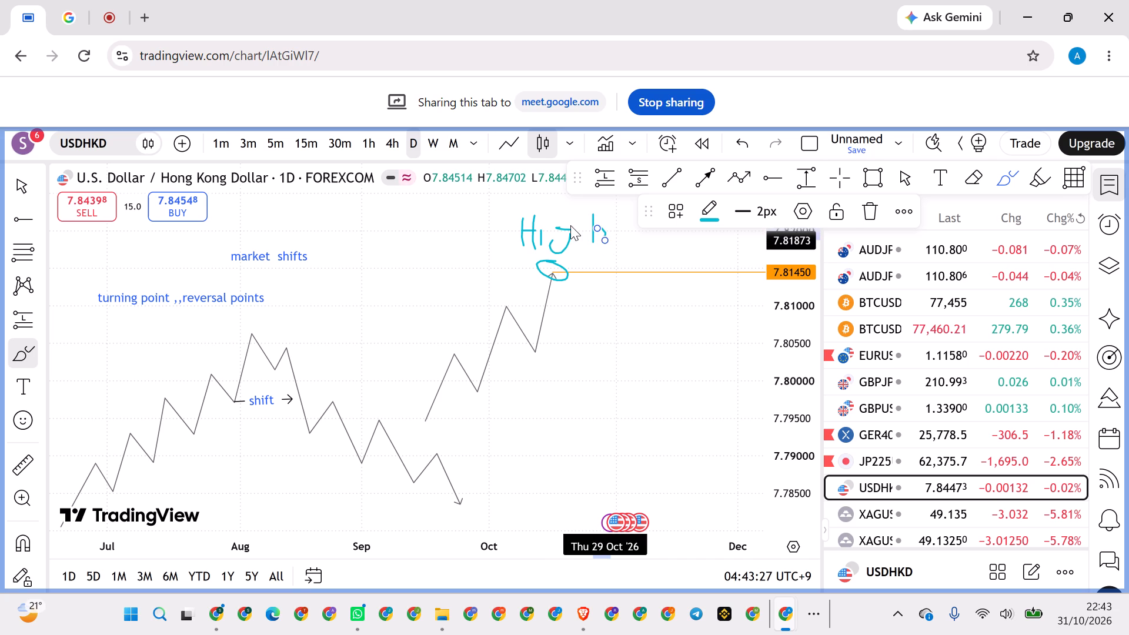
{"action": "left_click_drag", "start_coordinate": [572, 218], "coordinate": [559, 224]}
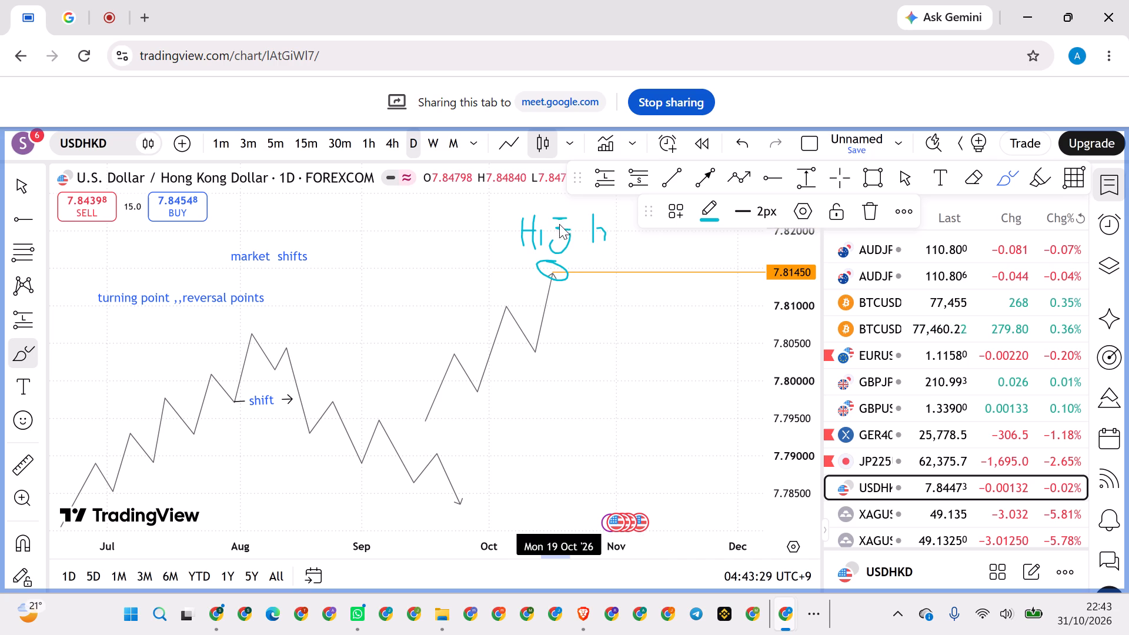
{"action": "left_click_drag", "start_coordinate": [559, 224], "coordinate": [577, 229]}
{"action": "left_click_drag", "start_coordinate": [582, 218], "coordinate": [572, 237]}
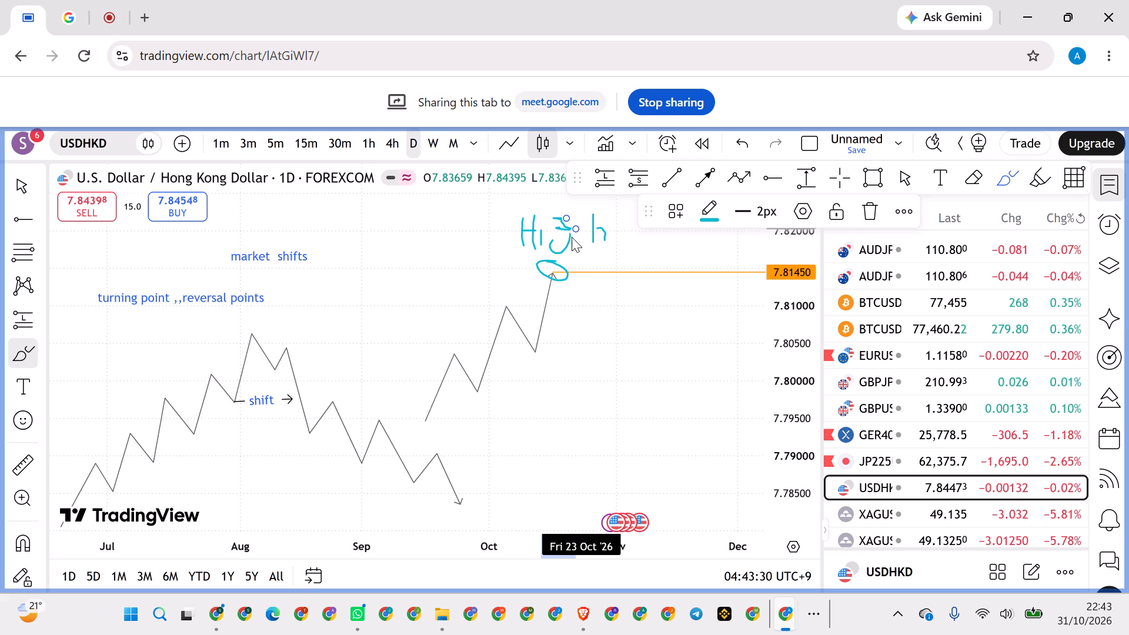
{"action": "left_click_drag", "start_coordinate": [572, 237], "coordinate": [569, 245]}
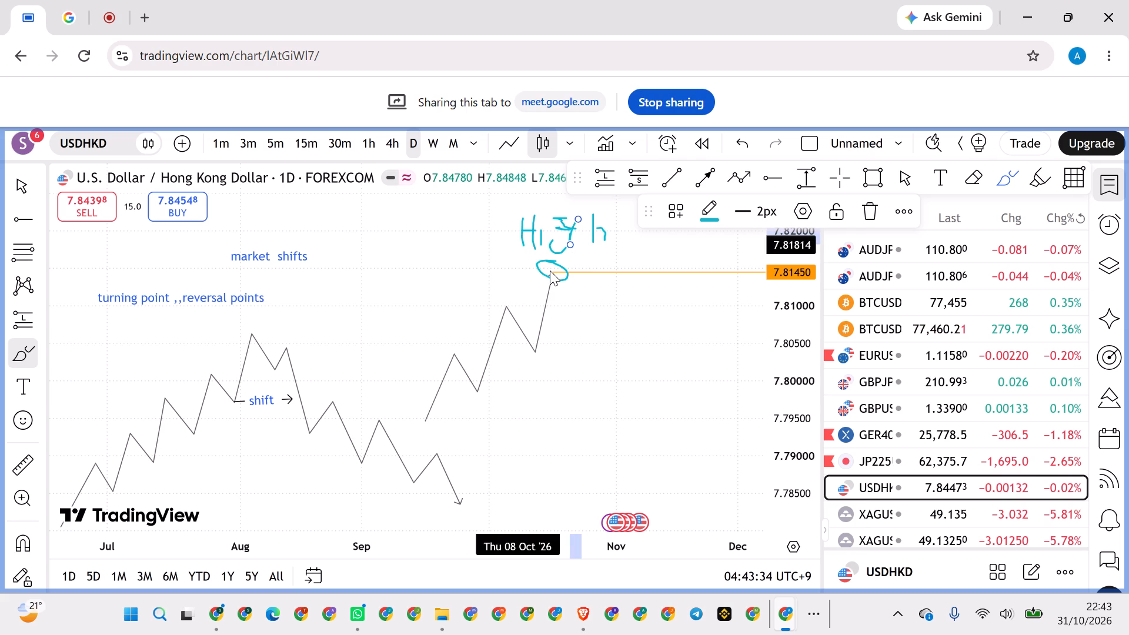
Brush a curved arrow from the circled tip back to the rising path's previous peak.
{"action": "left_click_drag", "start_coordinate": [536, 259], "coordinate": [491, 257]}
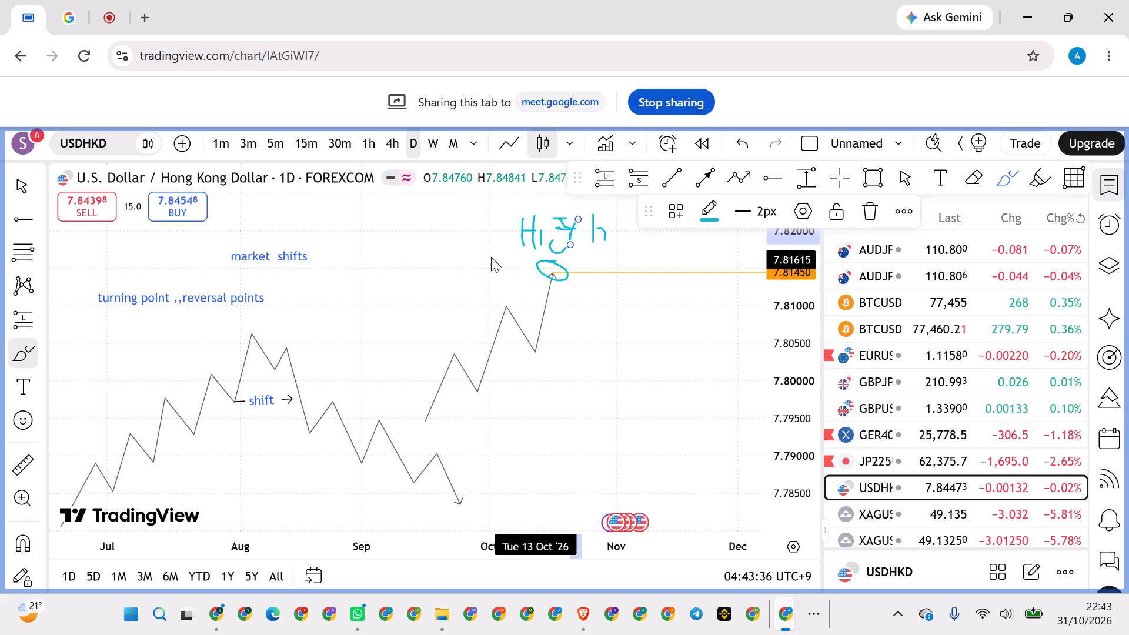
{"action": "left_click_drag", "start_coordinate": [491, 257], "coordinate": [501, 290]}
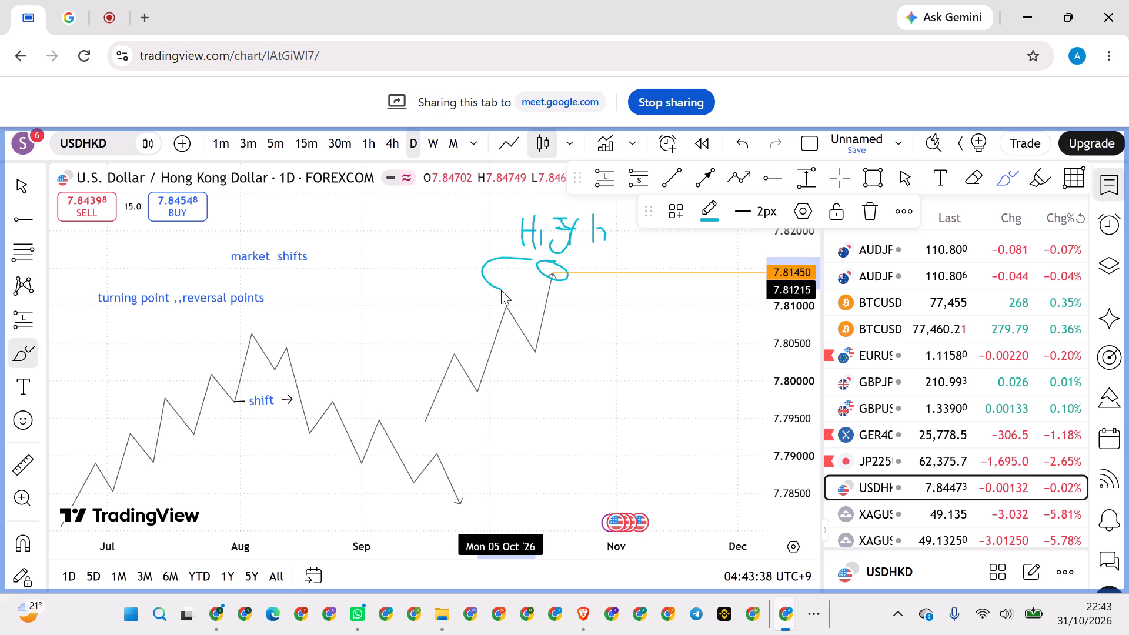
{"action": "left_click_drag", "start_coordinate": [501, 277], "coordinate": [500, 302]}
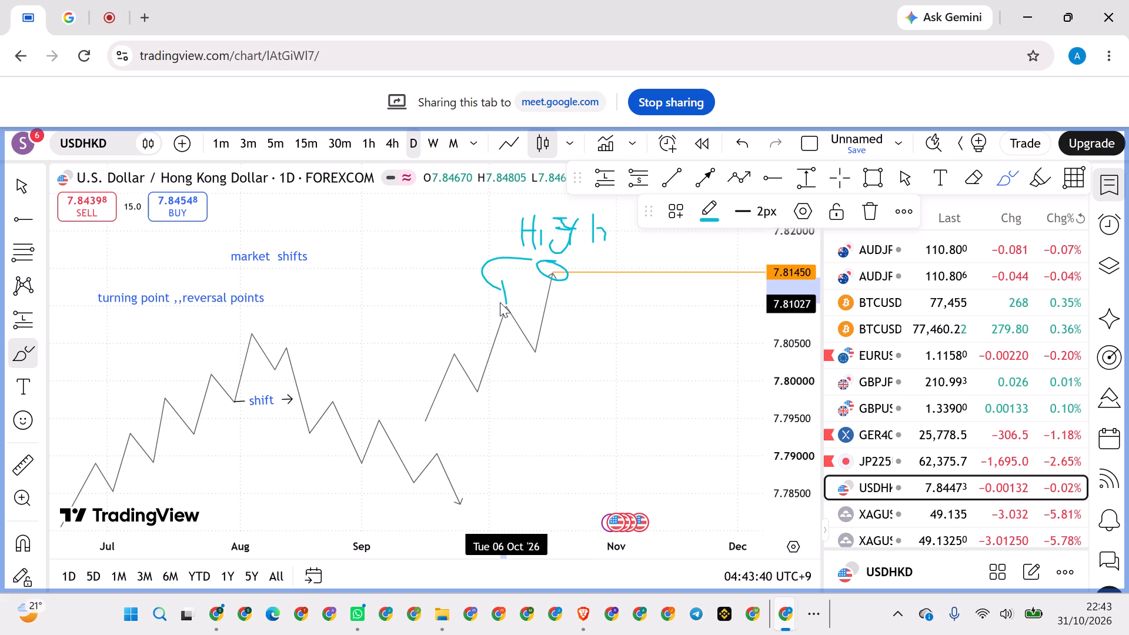
{"action": "left_click_drag", "start_coordinate": [500, 302], "coordinate": [493, 298]}
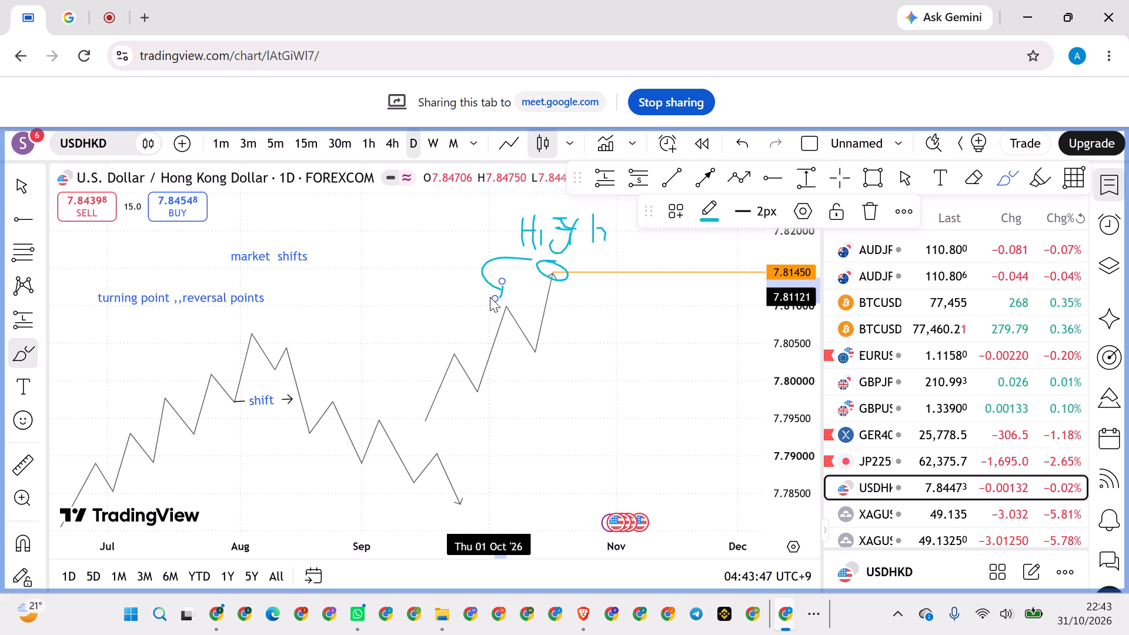
Brush a loop around the rising path's previous peak and the pullback low that follows it.
{"action": "left_click_drag", "start_coordinate": [515, 300], "coordinate": [513, 368]}
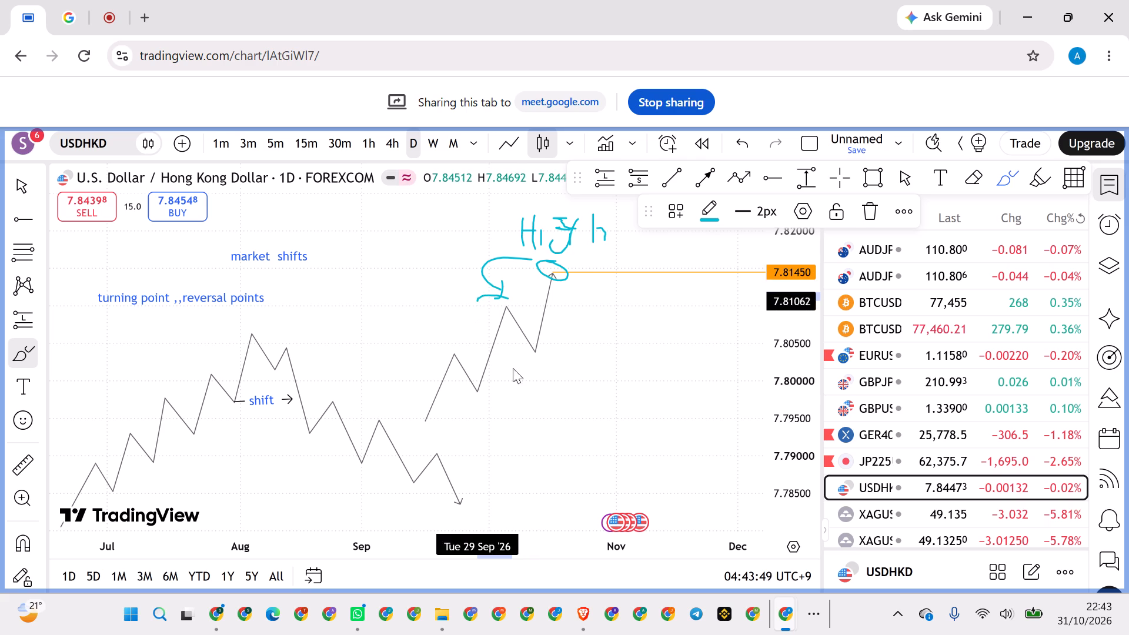
{"action": "left_click_drag", "start_coordinate": [513, 368], "coordinate": [520, 296]}
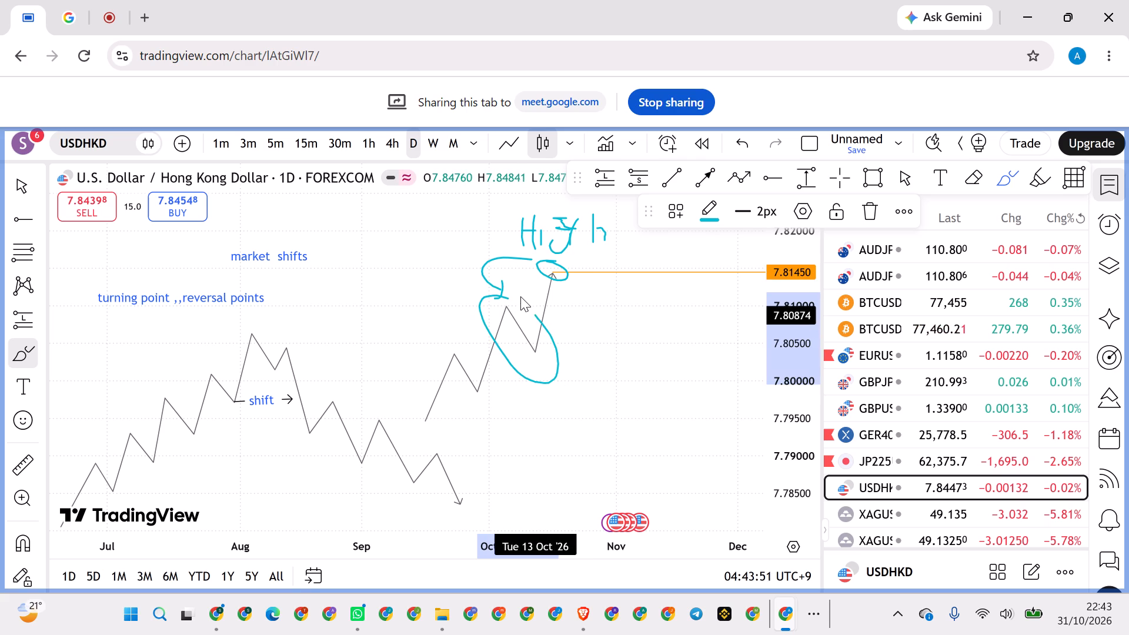
{"action": "left_click_drag", "start_coordinate": [520, 296], "coordinate": [505, 293]}
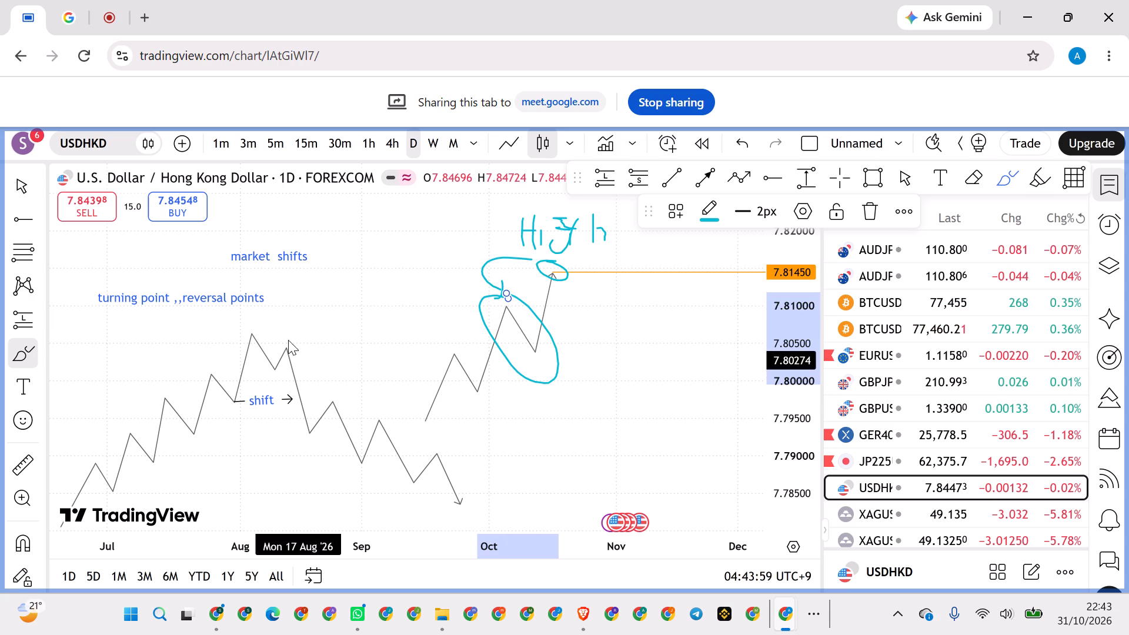
Brush a rising up-down-up wave above the first path's peak, from about 7.807 to about 7.820.
{"action": "left_click_drag", "start_coordinate": [281, 330], "coordinate": [309, 269]}
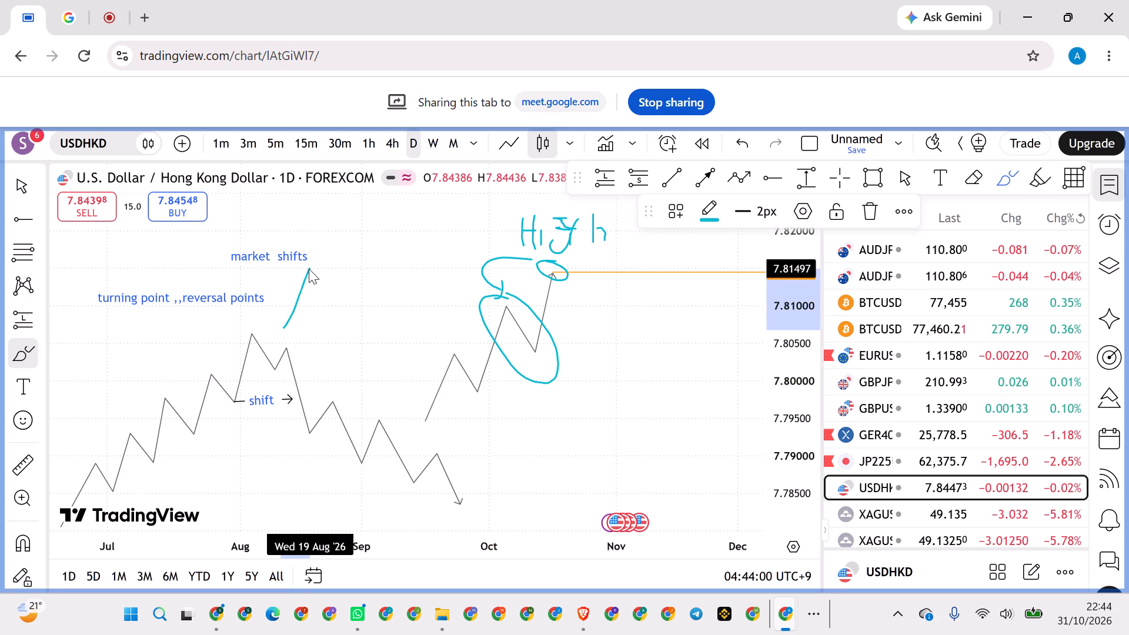
{"action": "left_click_drag", "start_coordinate": [309, 269], "coordinate": [338, 308]}
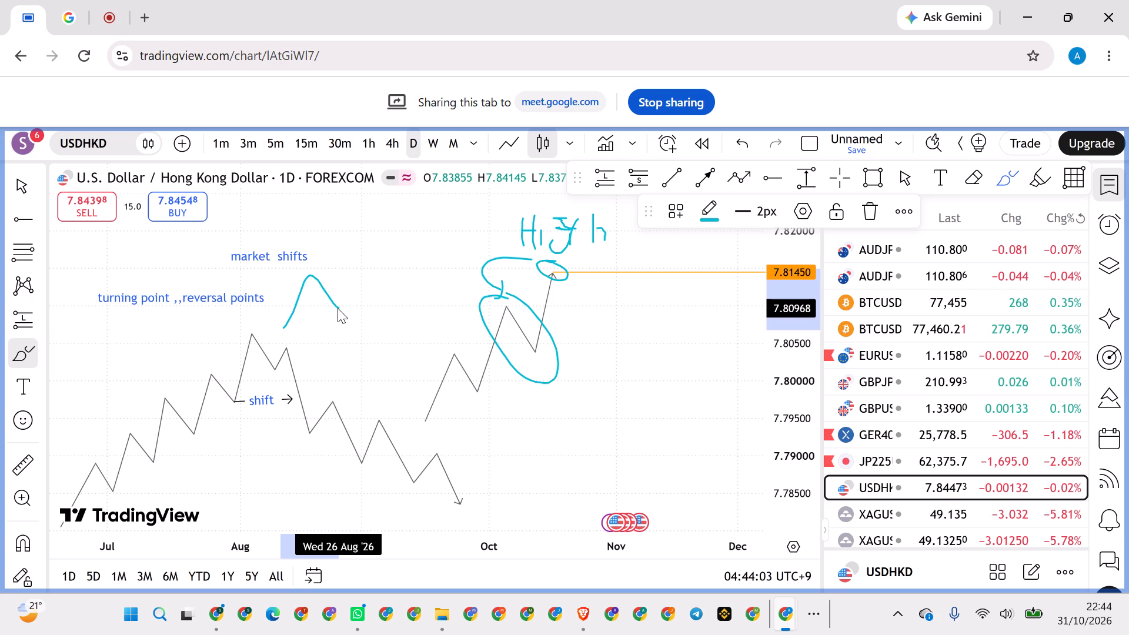
{"action": "left_click_drag", "start_coordinate": [338, 308], "coordinate": [364, 232]}
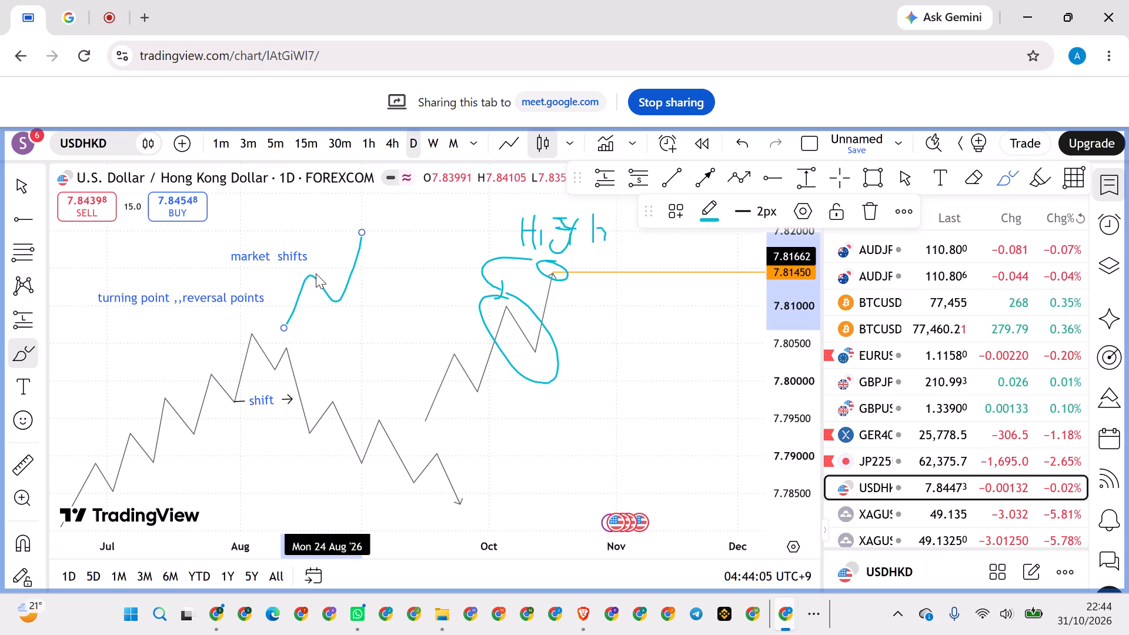
Brush a short horizontal arrow from the blue wave's peak towards its final rising leg.
{"action": "left_click_drag", "start_coordinate": [306, 273], "coordinate": [346, 273]}
{"action": "left_click_drag", "start_coordinate": [332, 258], "coordinate": [350, 262]}
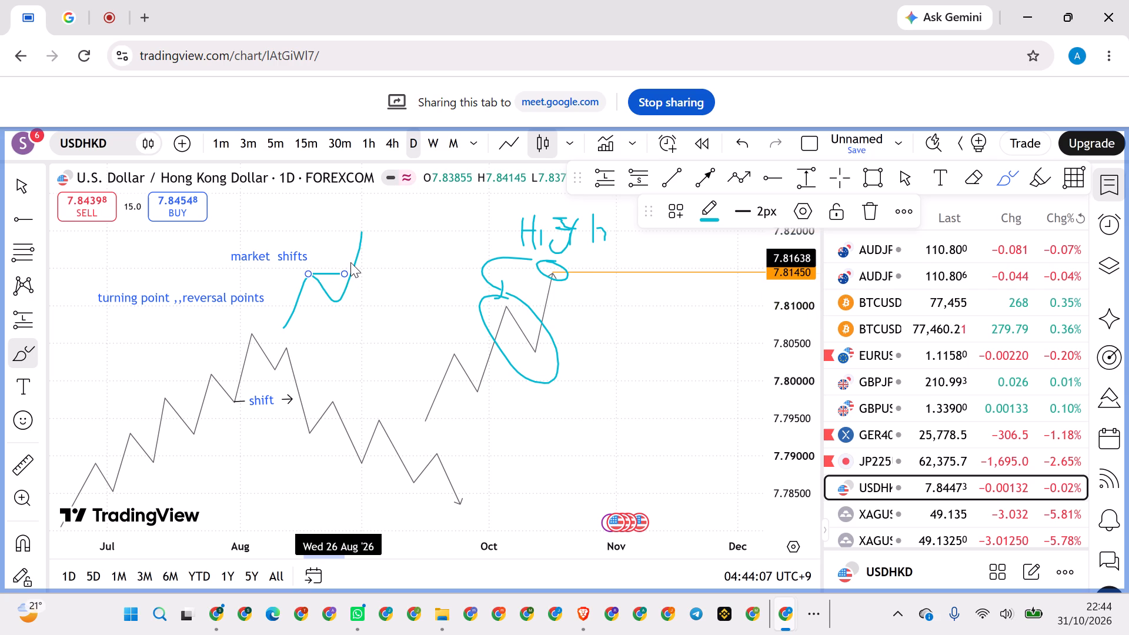
{"action": "left_click_drag", "start_coordinate": [350, 262], "coordinate": [338, 271]}
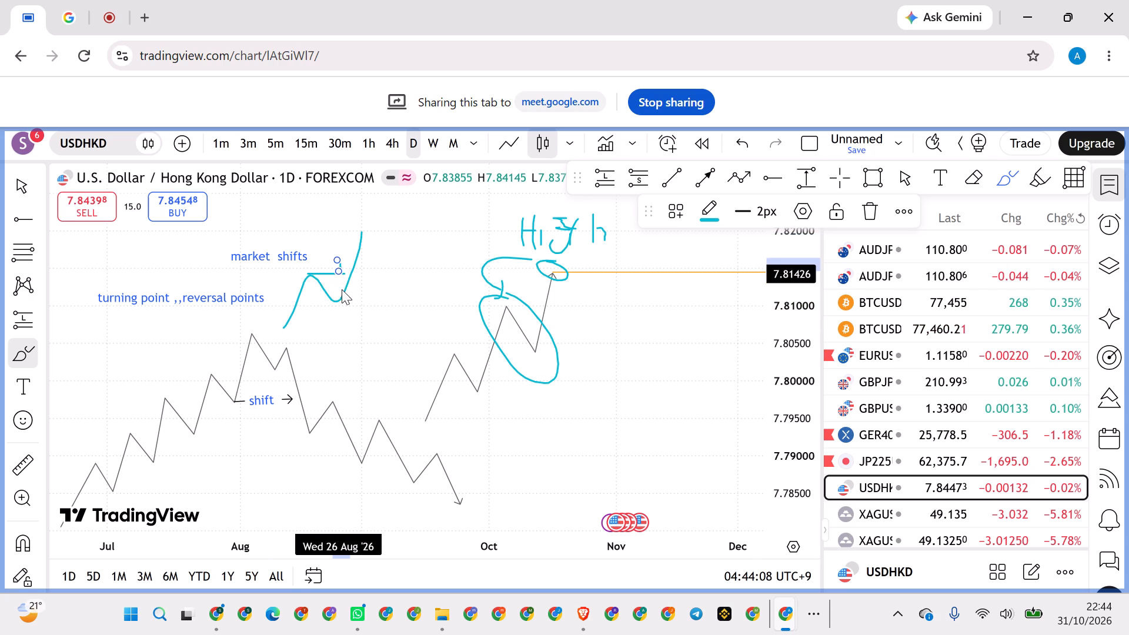
Brush horizontal level lines extending from the blue wave's pullback low and from its peak.
{"action": "left_click_drag", "start_coordinate": [332, 304], "coordinate": [384, 306]}
{"action": "left_click_drag", "start_coordinate": [308, 275], "coordinate": [358, 275]}
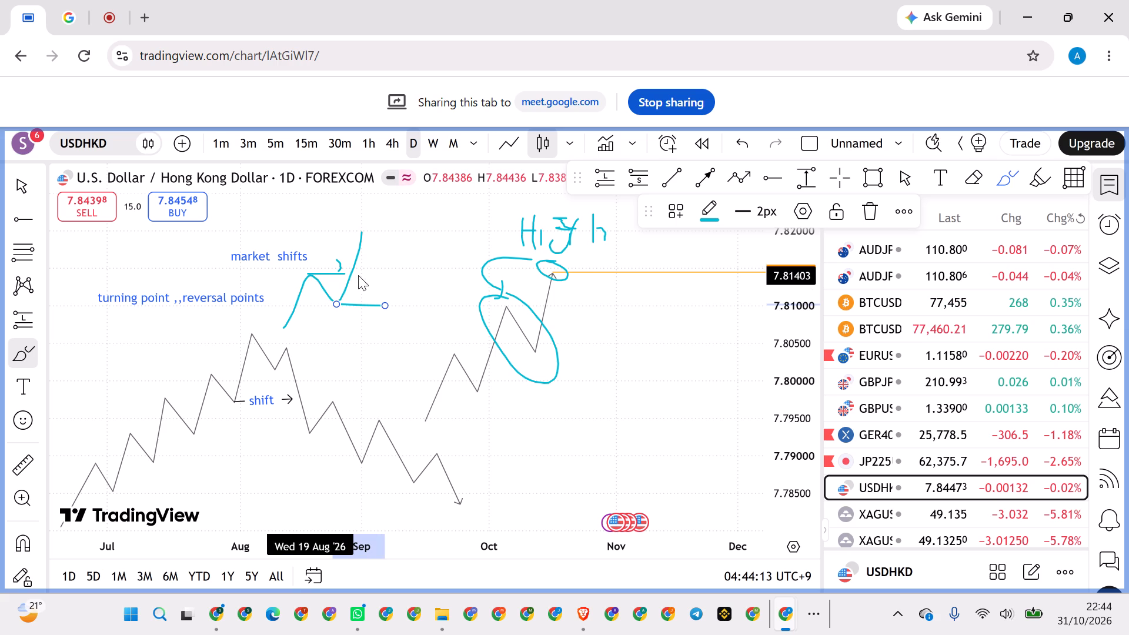
{"action": "left_click_drag", "start_coordinate": [358, 275], "coordinate": [393, 279]}
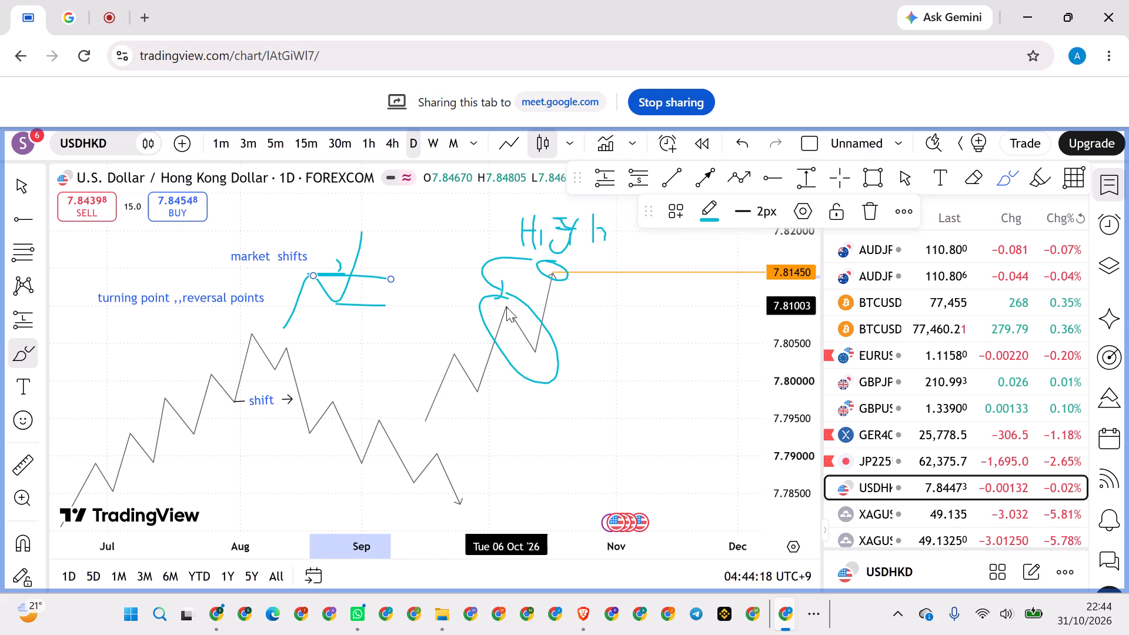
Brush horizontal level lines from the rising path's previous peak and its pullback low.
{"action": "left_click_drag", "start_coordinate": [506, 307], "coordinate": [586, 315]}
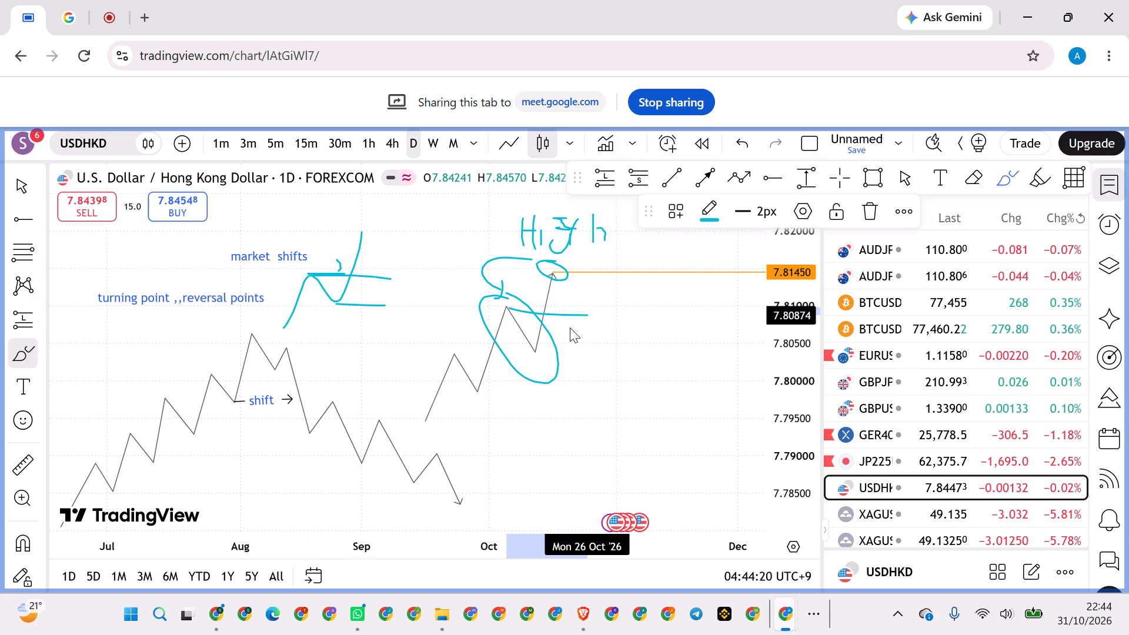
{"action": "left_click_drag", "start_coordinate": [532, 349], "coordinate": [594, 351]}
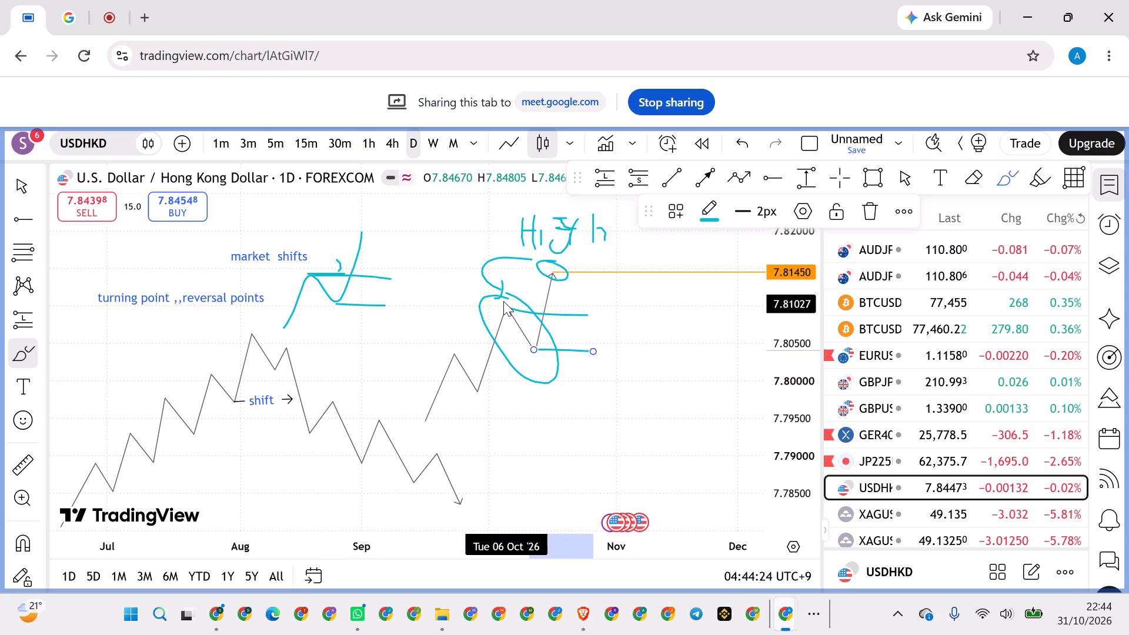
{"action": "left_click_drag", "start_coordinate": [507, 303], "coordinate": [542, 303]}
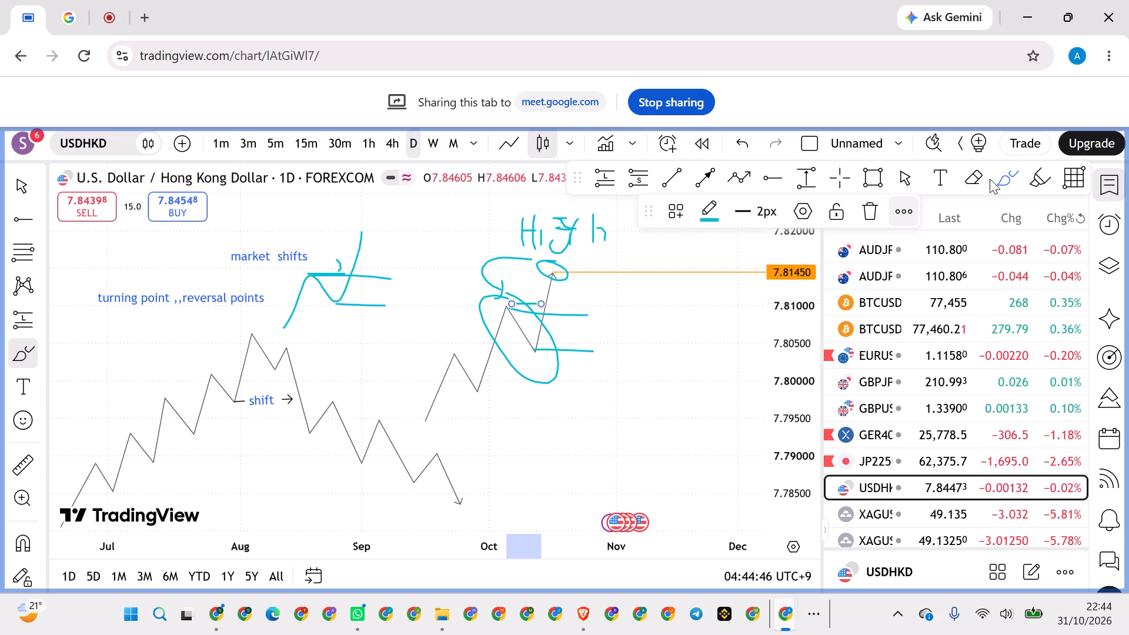
Erase the brushed level lines, the loop and the arrowhead around the rising path's previous peak and pullback low.
{"action": "left_click", "coordinate": [974, 176]}
{"action": "left_click", "coordinate": [584, 315]}
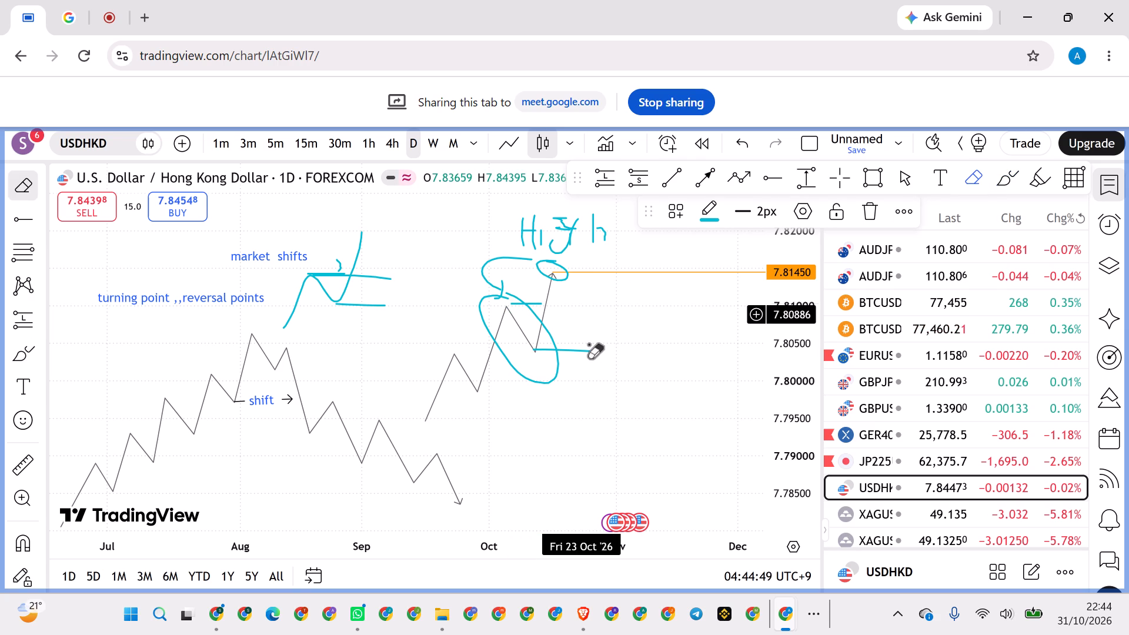
{"action": "left_click", "coordinate": [589, 346]}
{"action": "left_click", "coordinate": [584, 350]}
{"action": "left_click", "coordinate": [568, 357]}
{"action": "left_click_drag", "start_coordinate": [559, 362], "coordinate": [551, 369]}
{"action": "left_click_drag", "start_coordinate": [551, 369], "coordinate": [548, 378]}
{"action": "left_click", "coordinate": [548, 387]}
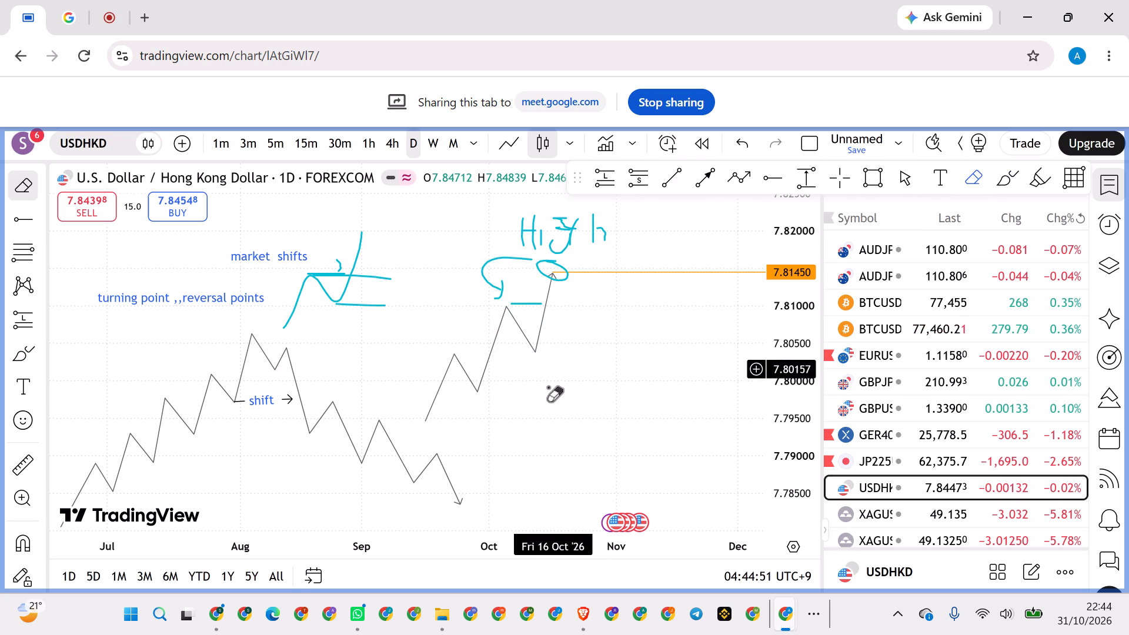
{"action": "left_click", "coordinate": [494, 295]}
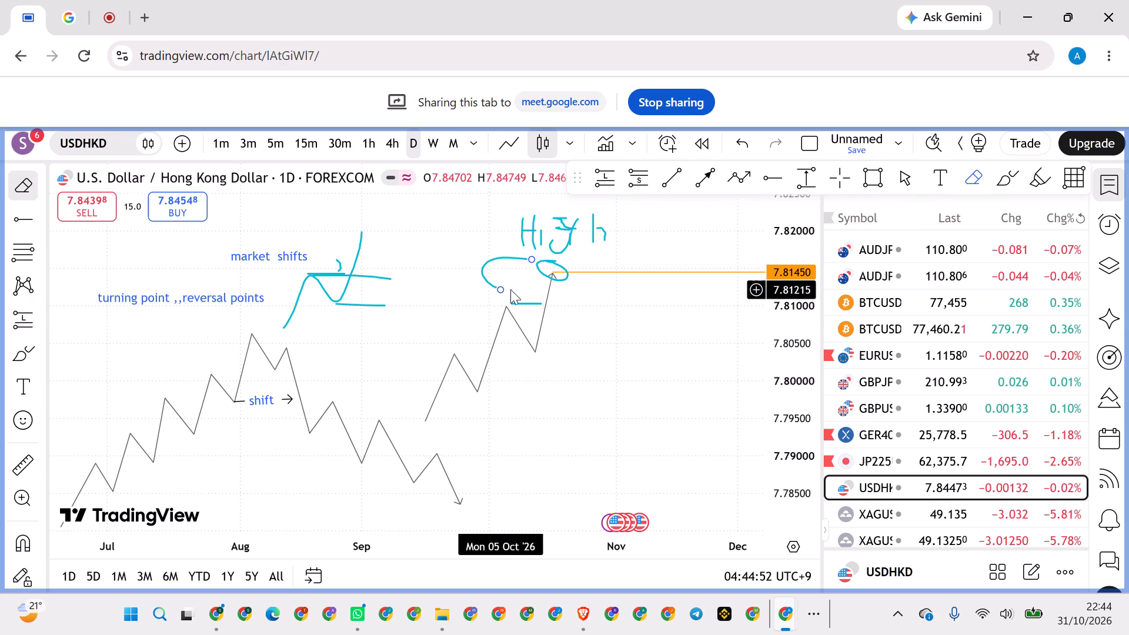
{"action": "left_click", "coordinate": [530, 305]}
{"action": "right_click", "coordinate": [530, 305]}
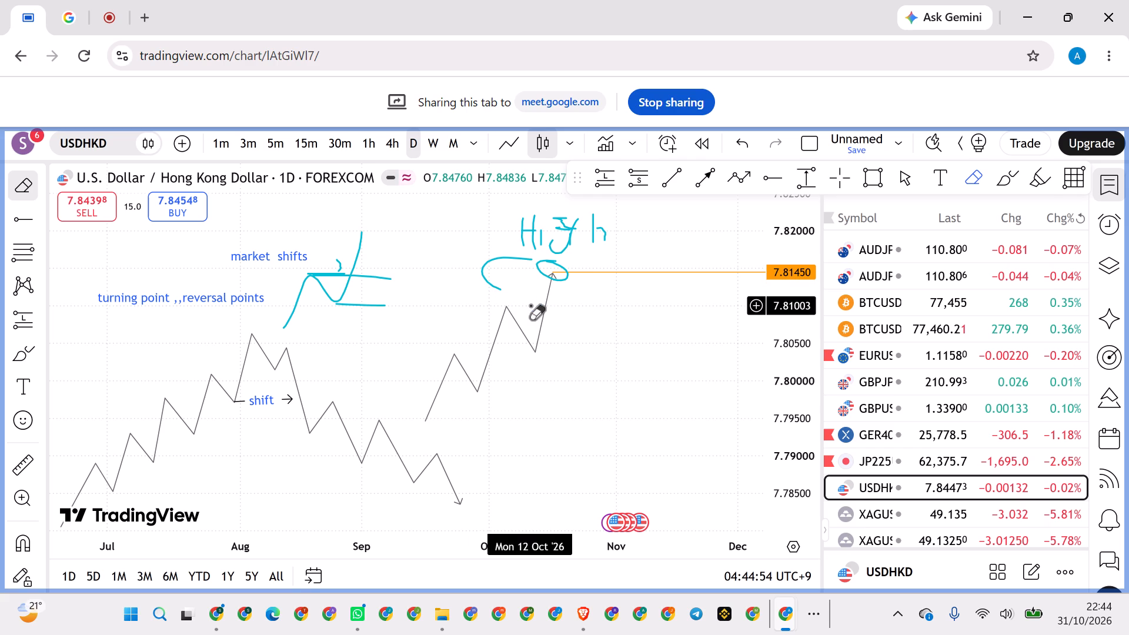
Draw a narrow rectangle over the rising path's final leg, from about 7.8117 down to about 7.8080.
{"action": "left_click", "coordinate": [870, 178]}
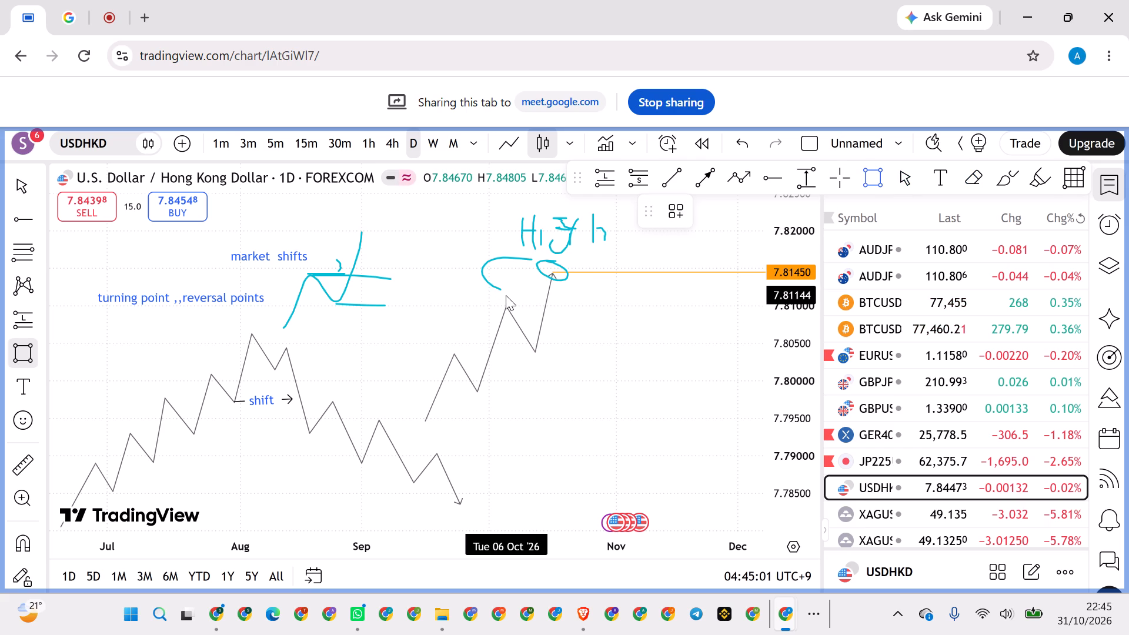
{"action": "left_click", "coordinate": [543, 293]}
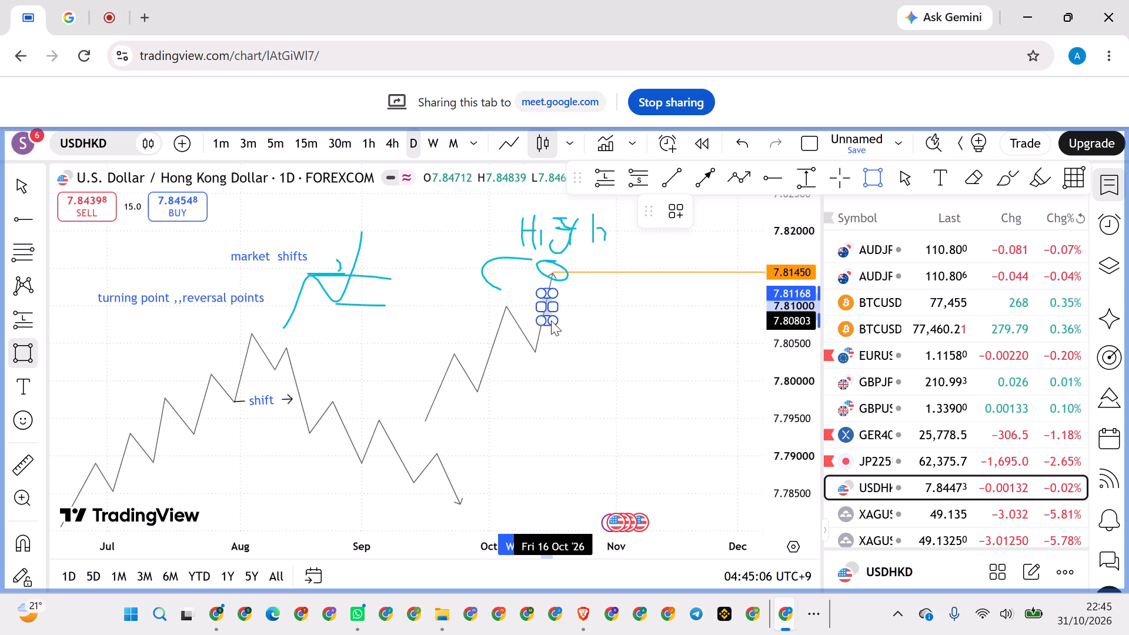
{"action": "left_click", "coordinate": [551, 320]}
{"action": "left_click", "coordinate": [584, 316]}
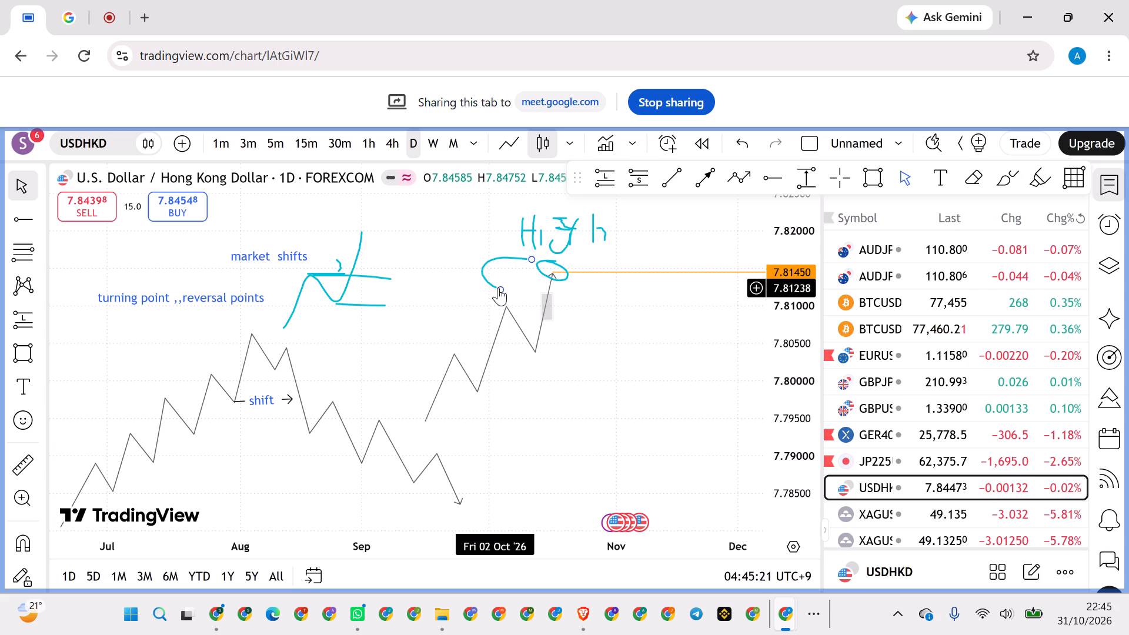
Erase the strokes of the handwritten word "High" above the rising path's tip.
{"action": "left_click", "coordinate": [970, 173]}
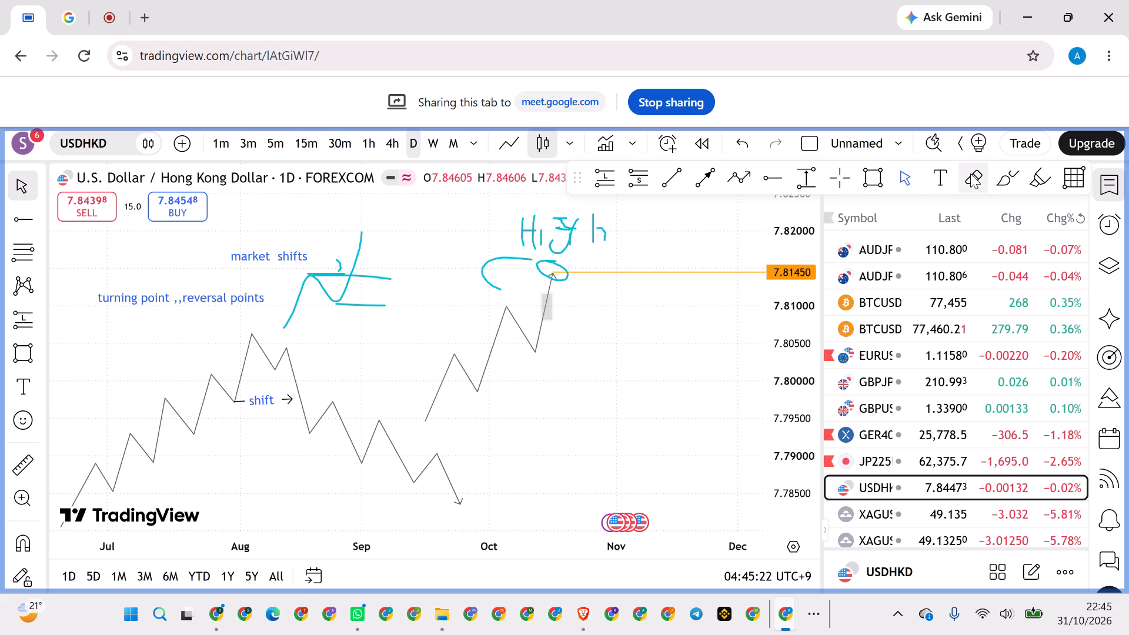
{"action": "left_click_drag", "start_coordinate": [548, 230], "coordinate": [555, 230]}
{"action": "left_click", "coordinate": [557, 230]}
{"action": "left_click_drag", "start_coordinate": [563, 230], "coordinate": [570, 233]}
{"action": "left_click_drag", "start_coordinate": [573, 233], "coordinate": [579, 236]}
{"action": "left_click_drag", "start_coordinate": [588, 236], "coordinate": [597, 236]}
{"action": "double_click", "coordinate": [599, 236]}
{"action": "left_click_drag", "start_coordinate": [577, 236], "coordinate": [566, 236]}
{"action": "left_click", "coordinate": [564, 236]}
{"action": "left_click", "coordinate": [558, 236]}
{"action": "left_click", "coordinate": [537, 236]}
{"action": "left_click", "coordinate": [533, 236]}
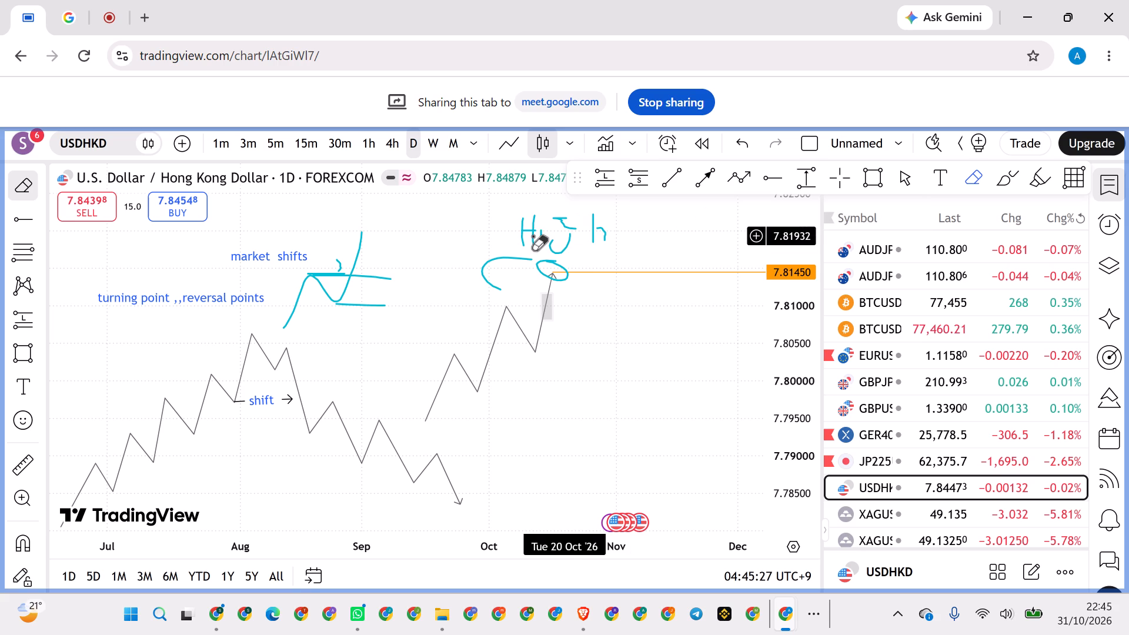
{"action": "left_click_drag", "start_coordinate": [531, 234], "coordinate": [521, 229]}
{"action": "left_click_drag", "start_coordinate": [521, 229], "coordinate": [530, 229]}
{"action": "left_click_drag", "start_coordinate": [532, 229], "coordinate": [555, 231]}
{"action": "left_click_drag", "start_coordinate": [557, 231], "coordinate": [579, 231]}
{"action": "left_click", "coordinate": [579, 231]}
{"action": "left_click_drag", "start_coordinate": [583, 231], "coordinate": [589, 231]}
{"action": "left_click", "coordinate": [592, 229]}
{"action": "left_click", "coordinate": [599, 229]}
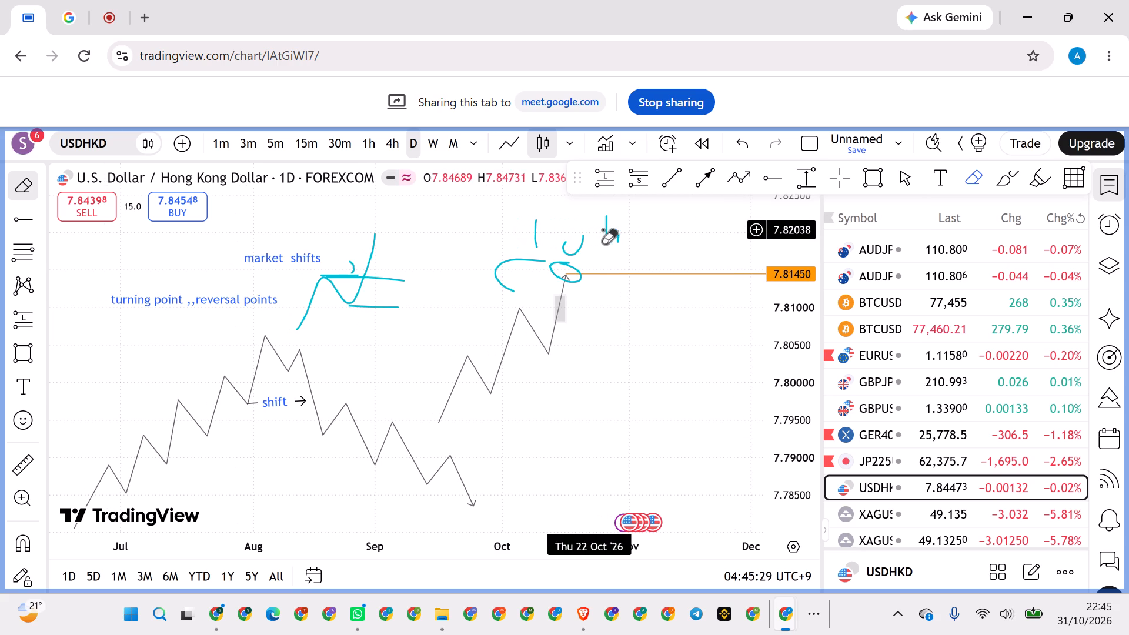
{"action": "left_click", "coordinate": [603, 229]}
{"action": "triple_click", "coordinate": [607, 229]}
{"action": "left_click", "coordinate": [612, 230]}
{"action": "triple_click", "coordinate": [580, 246]}
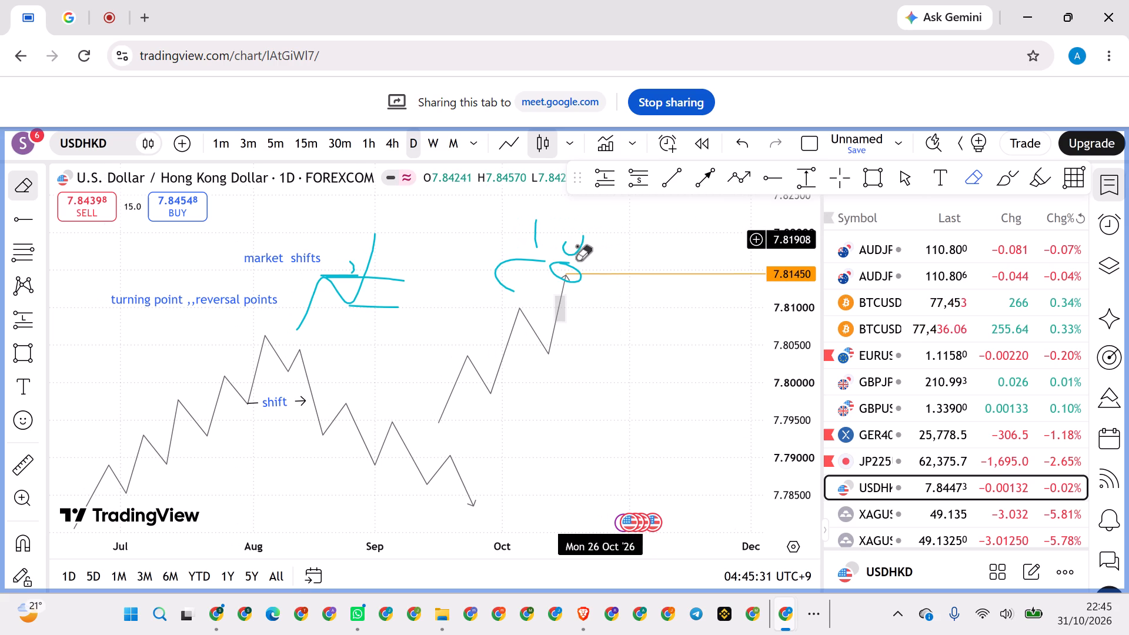
{"action": "left_click", "coordinate": [570, 248]}
{"action": "left_click", "coordinate": [516, 232]}
{"action": "left_click", "coordinate": [529, 232]}
{"action": "left_click_drag", "start_coordinate": [529, 232], "coordinate": [541, 236]}
{"action": "double_click", "coordinate": [536, 238]}
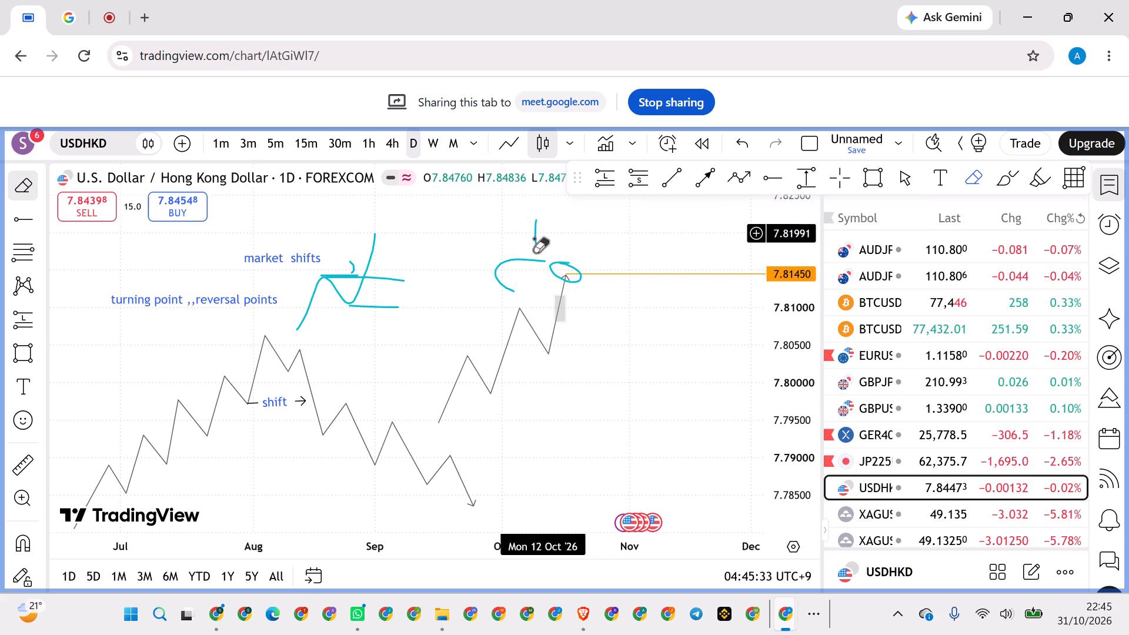
Erase the curved brush stroke and the circle around the rising path's tip.
{"action": "left_click_drag", "start_coordinate": [532, 258], "coordinate": [532, 267]}
{"action": "left_click", "coordinate": [532, 266]}
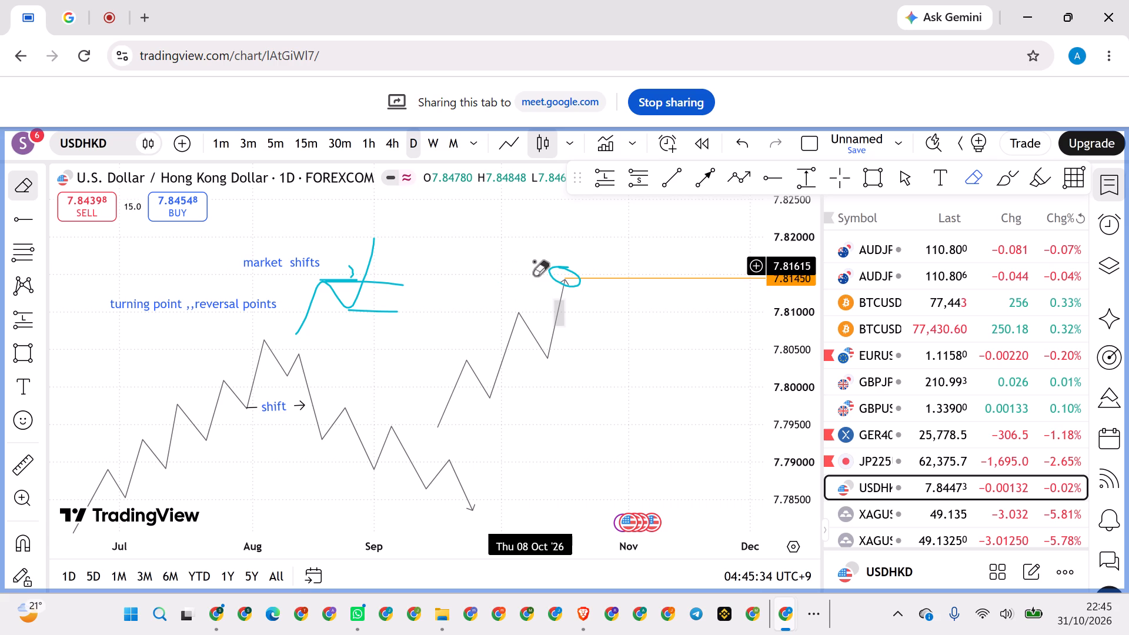
{"action": "left_click", "coordinate": [556, 269]}
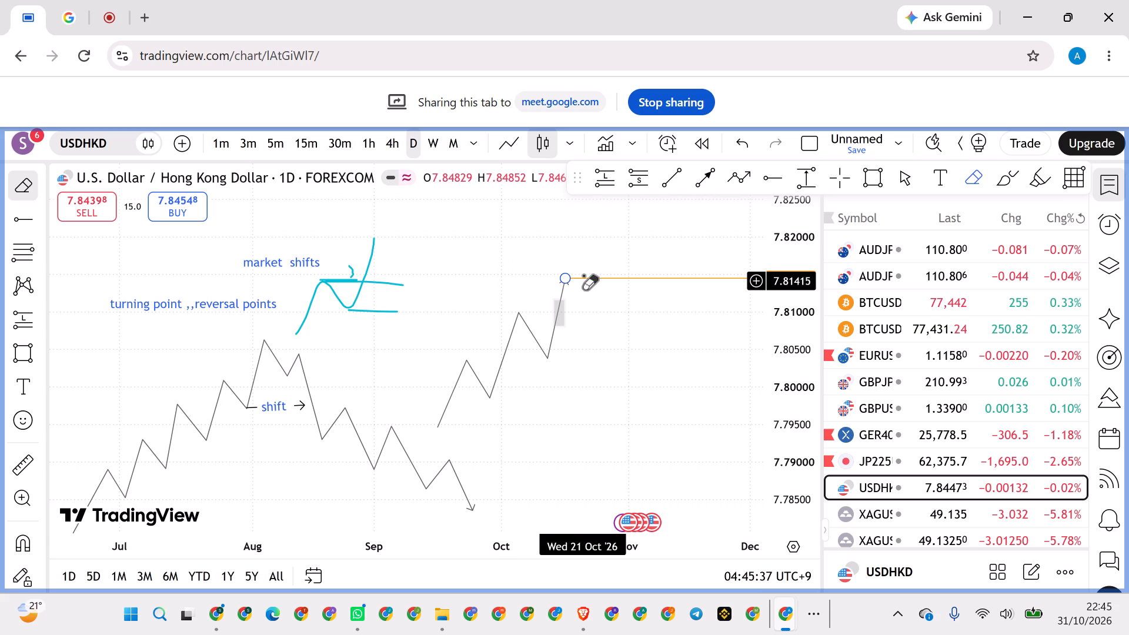
{"action": "right_click", "coordinate": [572, 229]}
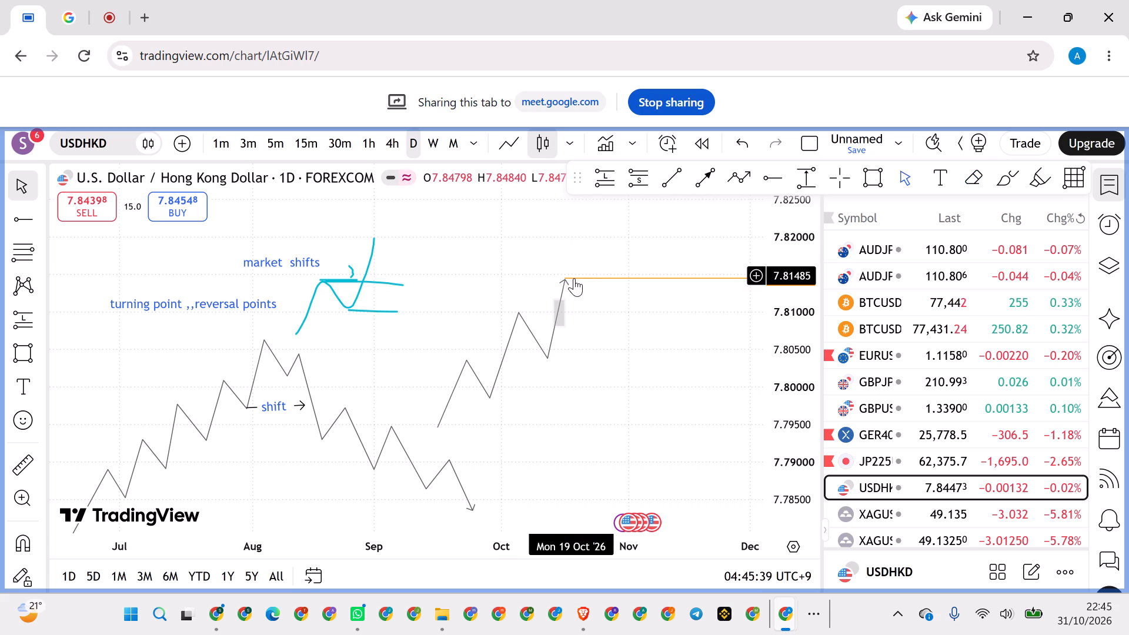
Move the start of the orange horizontal ray at the rising path's tip to 7.81426.
{"action": "left_click", "coordinate": [563, 280]}
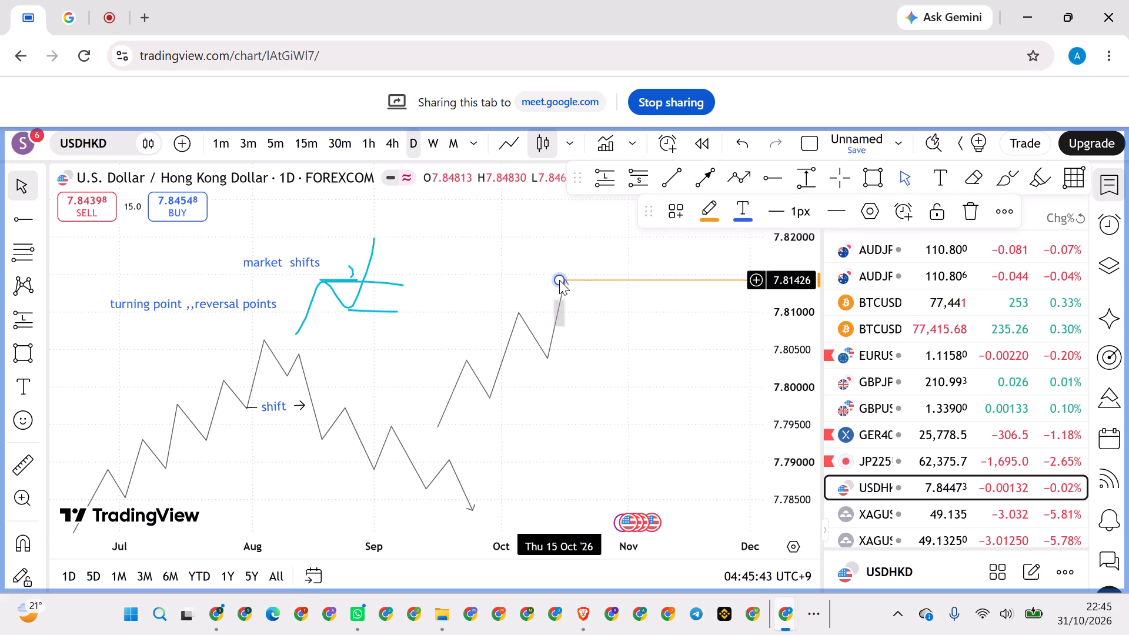
{"action": "left_click", "coordinate": [559, 280]}
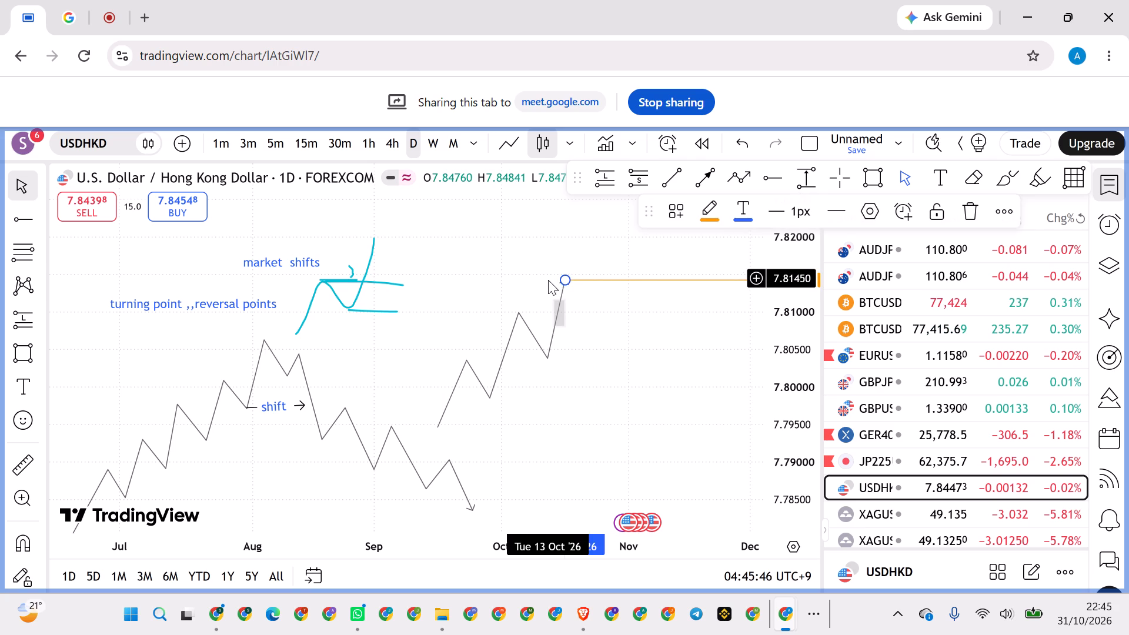
Brush a curved line from the rising path's tip back to just above its previous peak.
{"action": "left_click", "coordinate": [1006, 182]}
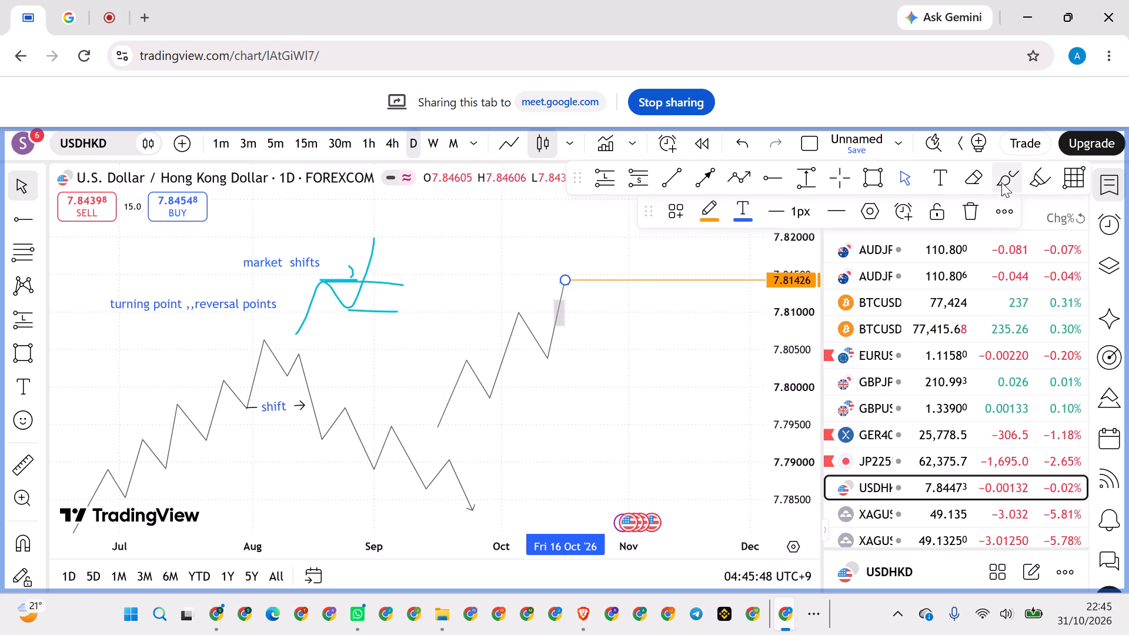
{"action": "left_click_drag", "start_coordinate": [552, 279], "coordinate": [496, 266]}
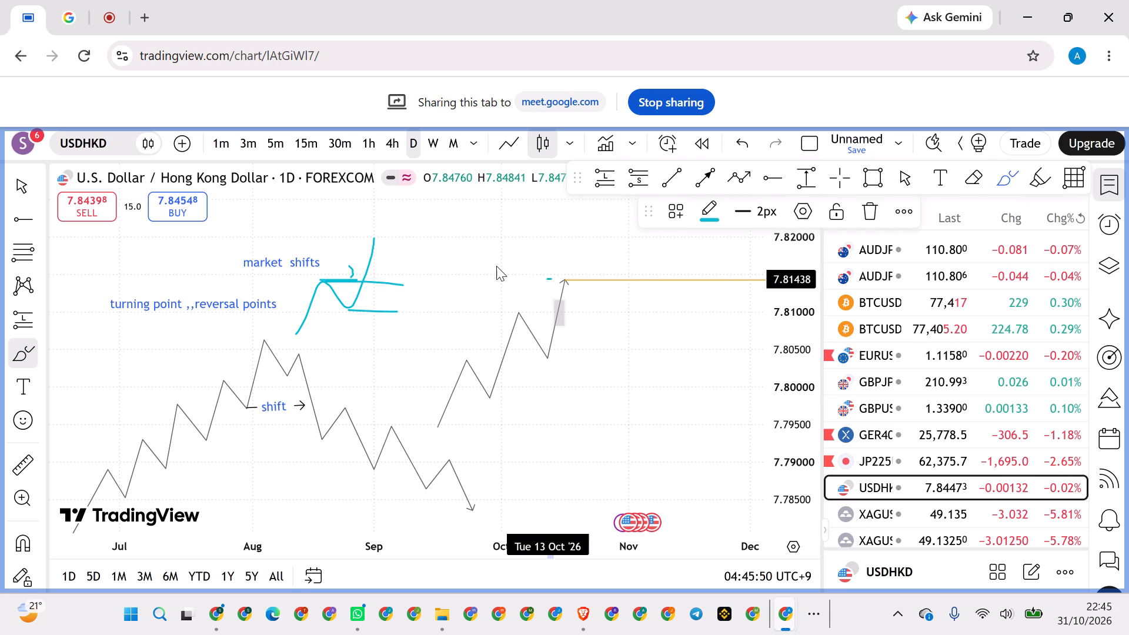
{"action": "left_click_drag", "start_coordinate": [496, 266], "coordinate": [517, 306]}
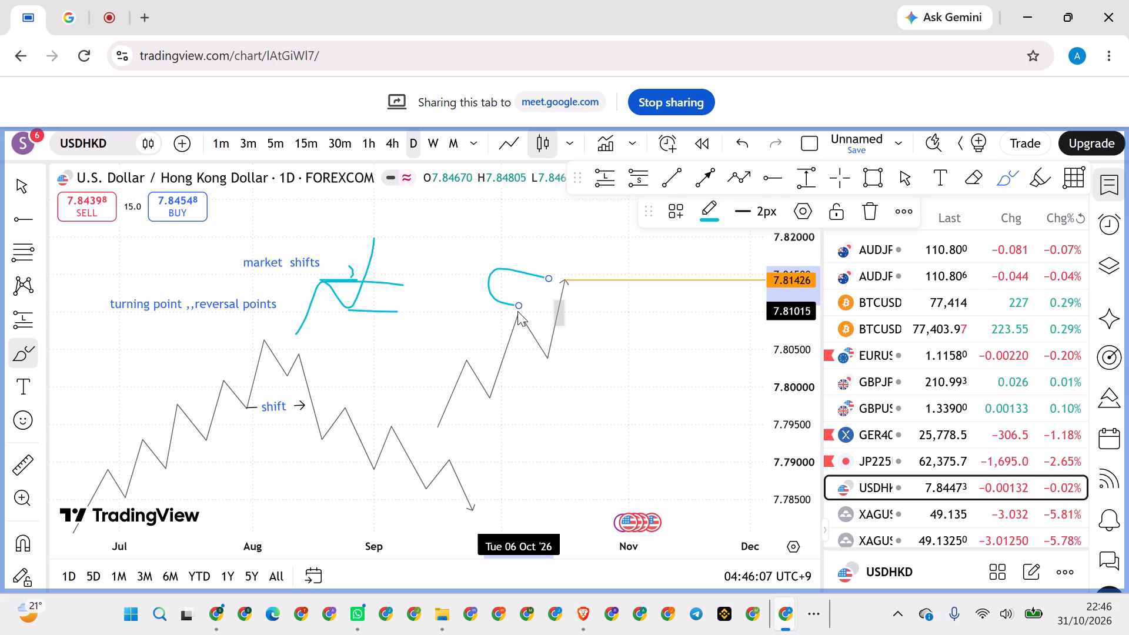
Draw a horizontal arrow at about 7.8112 from the curved line's lower end to the rising path's final leg.
{"action": "left_click", "coordinate": [705, 178]}
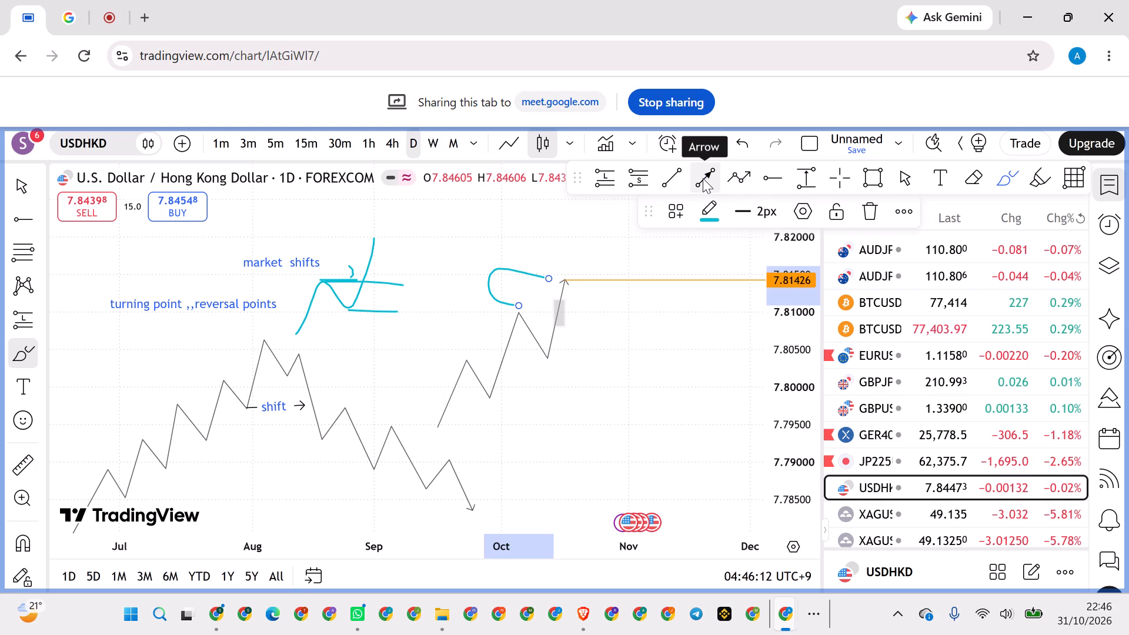
{"action": "left_click", "coordinate": [512, 303]}
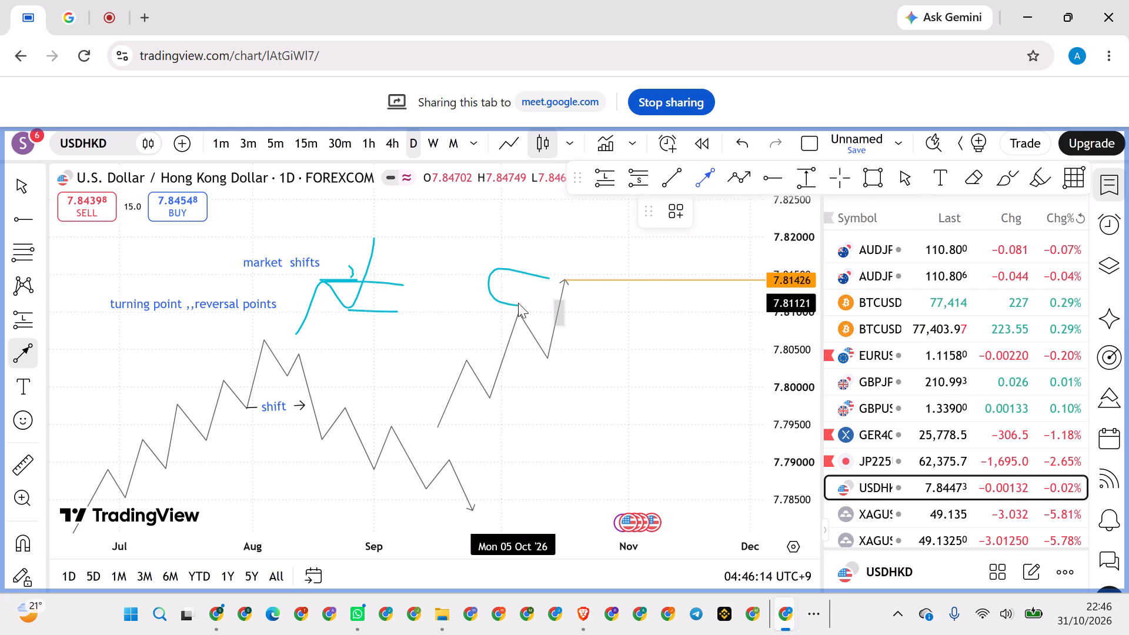
{"action": "left_click", "coordinate": [549, 303]}
Raise the top edge of the rectangle on the rising path's final leg to about 7.8125.
{"action": "left_click_drag", "start_coordinate": [560, 300], "coordinate": [560, 294]}
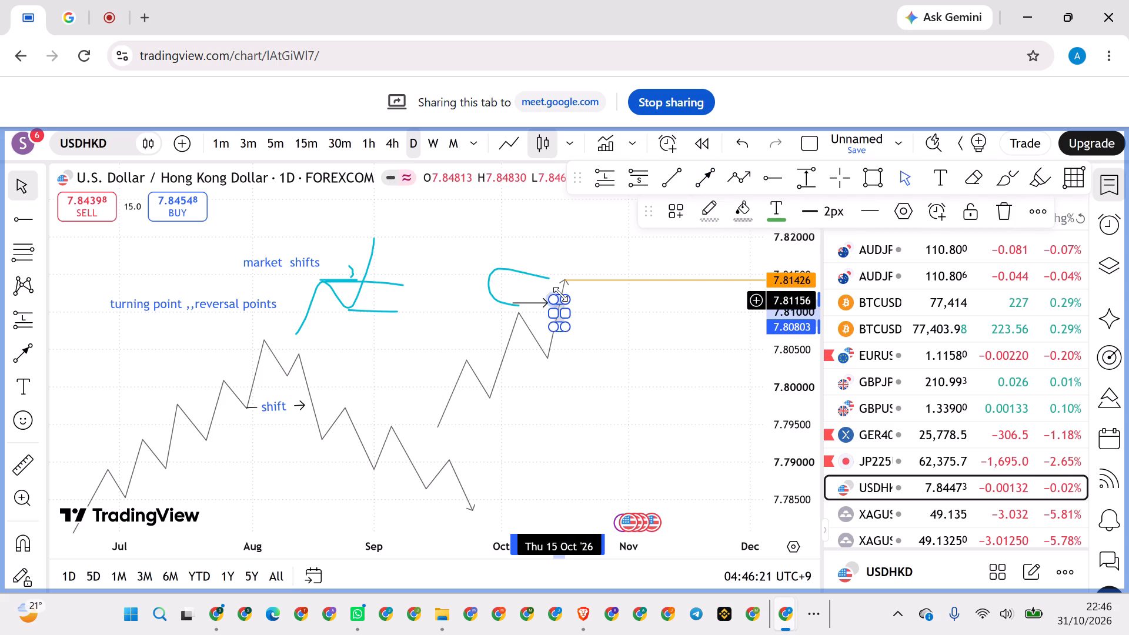
{"action": "left_click_drag", "start_coordinate": [560, 294], "coordinate": [549, 293]}
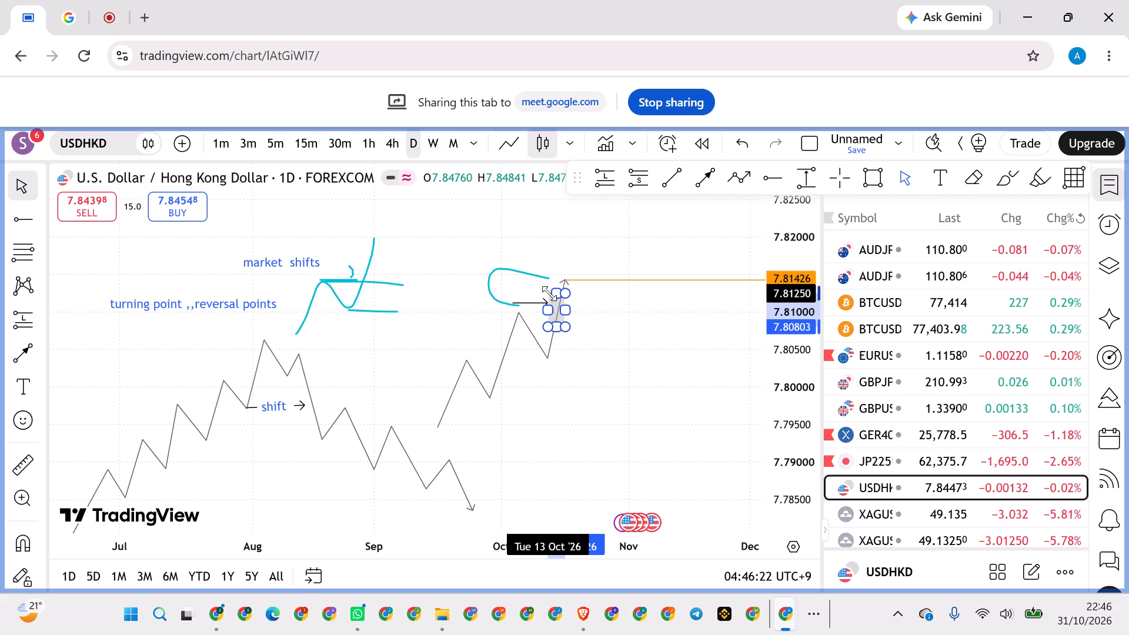
{"action": "left_click_drag", "start_coordinate": [549, 293], "coordinate": [550, 293]}
{"action": "left_click_drag", "start_coordinate": [550, 293], "coordinate": [552, 293]}
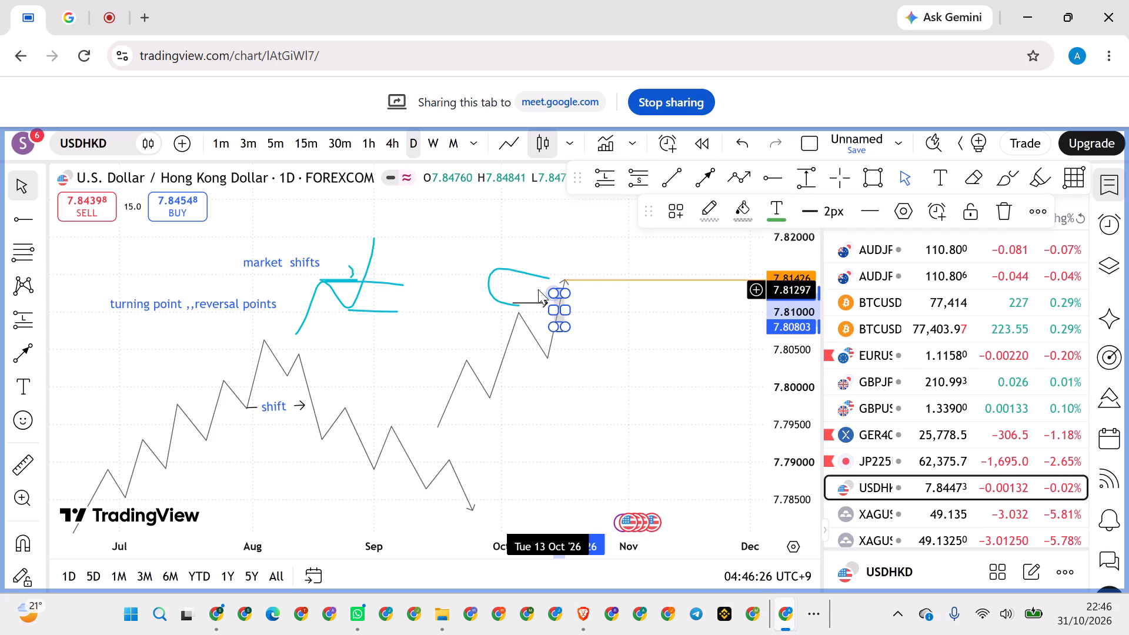
{"action": "left_click", "coordinate": [615, 339]}
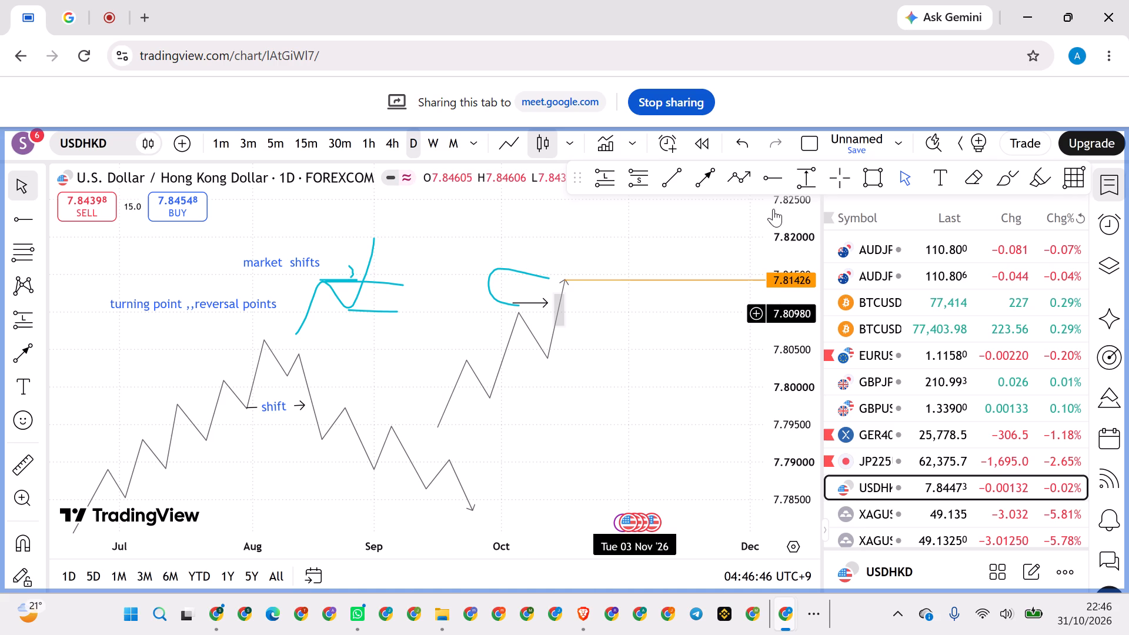
Place a horizontal ray at 7.80404, starting from the low before the rising path's final leg.
{"action": "left_click", "coordinate": [776, 179]}
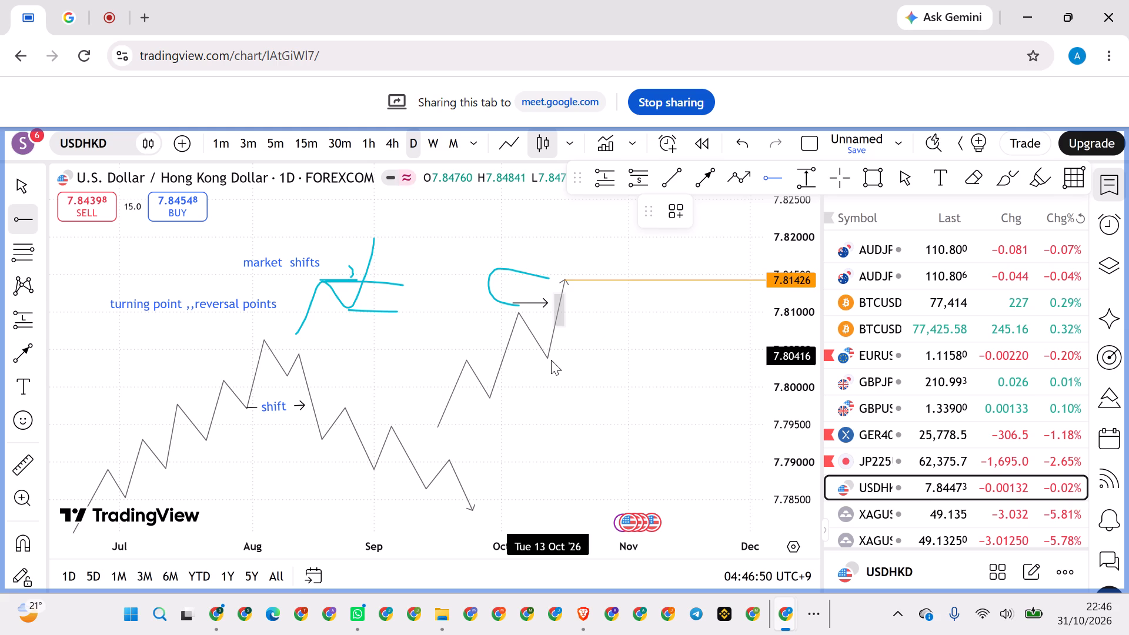
{"action": "left_click", "coordinate": [547, 357]}
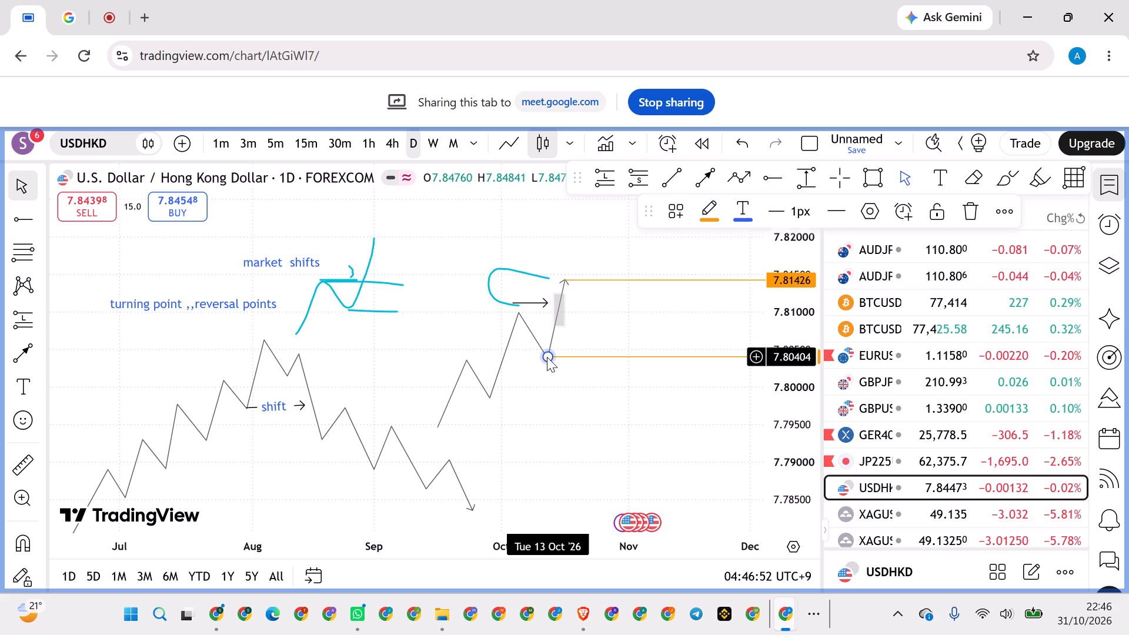
Delete the orange horizontal ray at 7.81426 at the rising path's tip.
{"action": "left_click", "coordinate": [626, 282]}
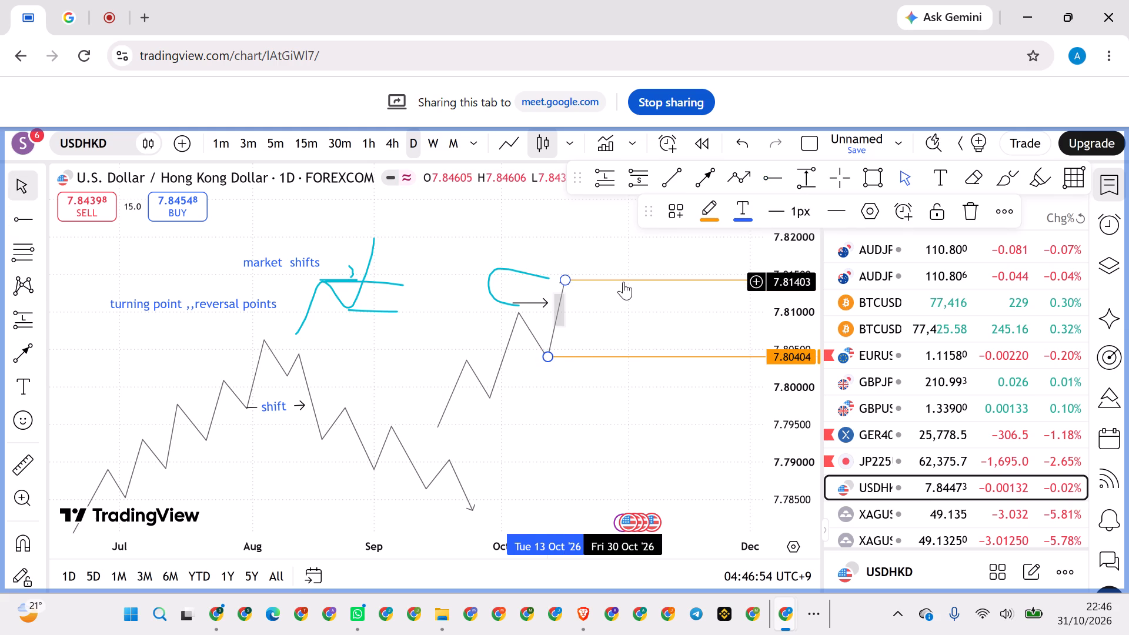
{"action": "left_click", "coordinate": [632, 280]}
{"action": "left_click", "coordinate": [971, 206]}
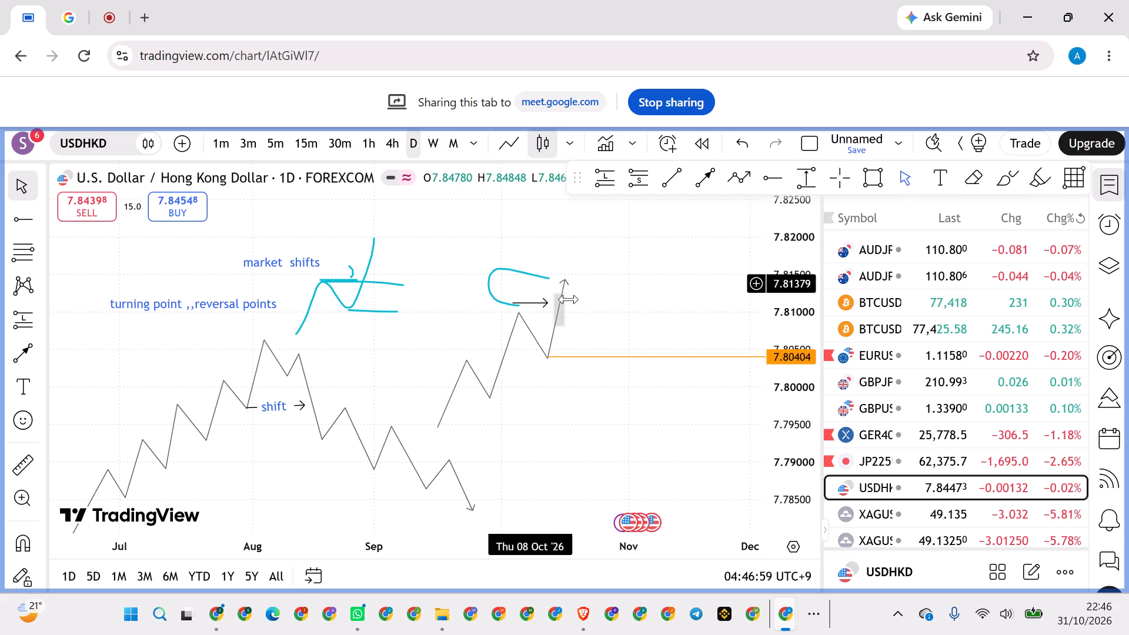
Draw a zigzag path from the rising path's tip down to about 7.8100, up to about 7.8130 and down to about 7.8019.
{"action": "left_click", "coordinate": [733, 175]}
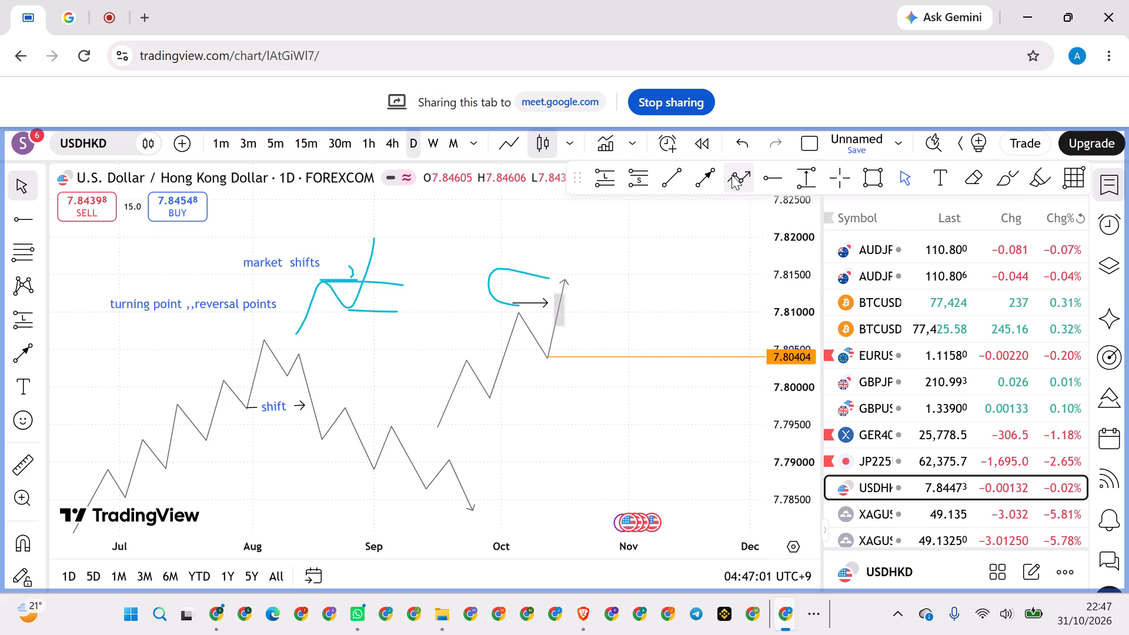
{"action": "left_click", "coordinate": [569, 285]}
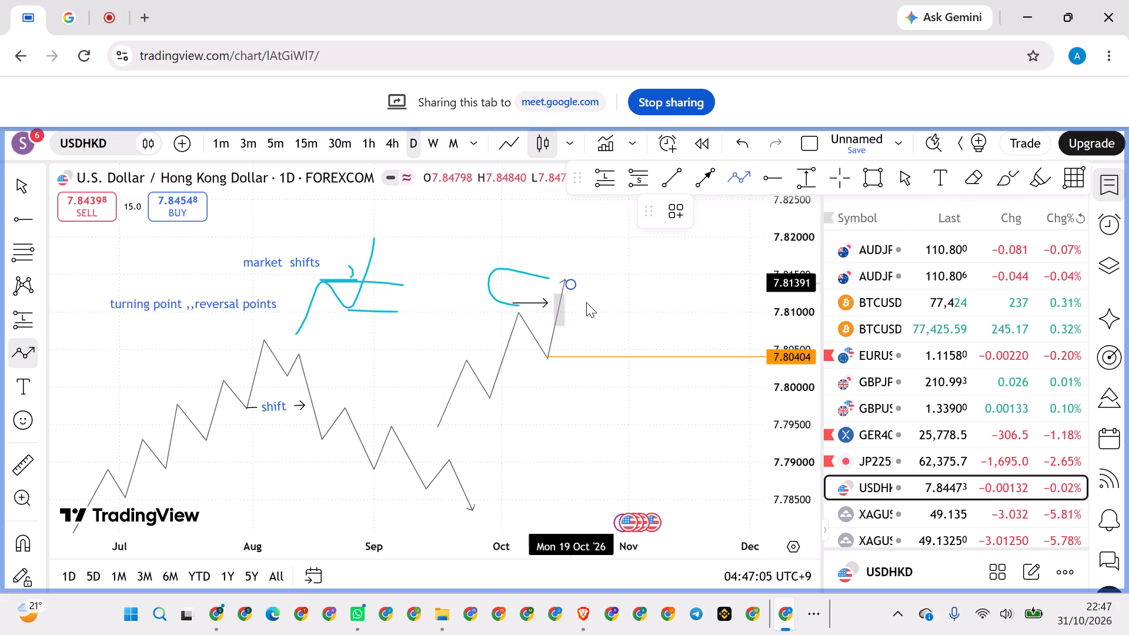
{"action": "left_click", "coordinate": [587, 312]}
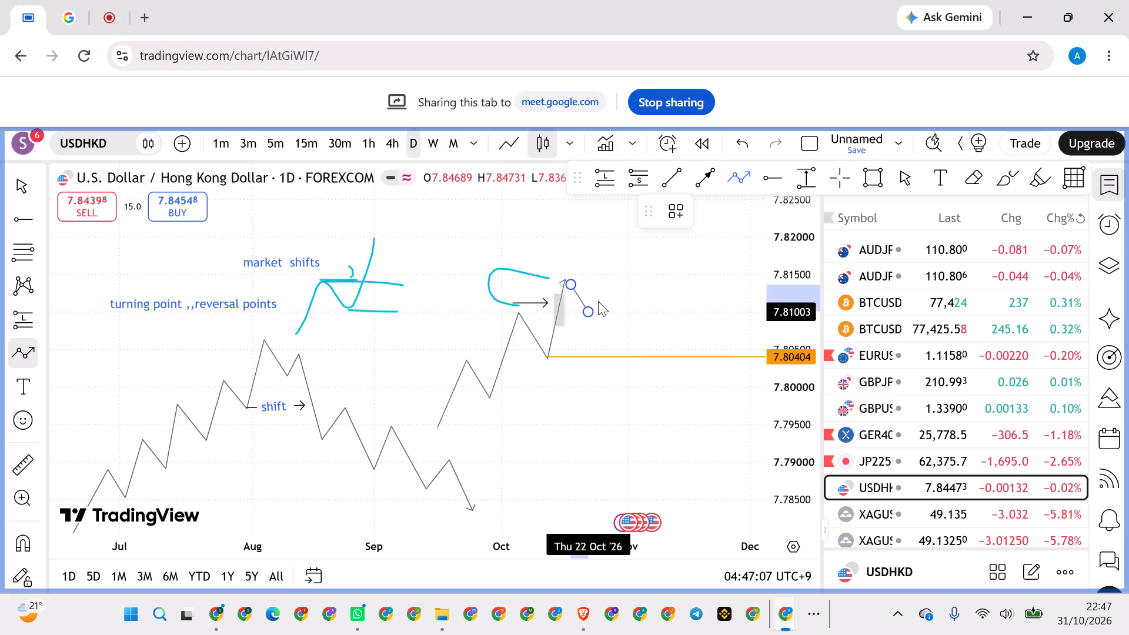
{"action": "left_click", "coordinate": [605, 290]}
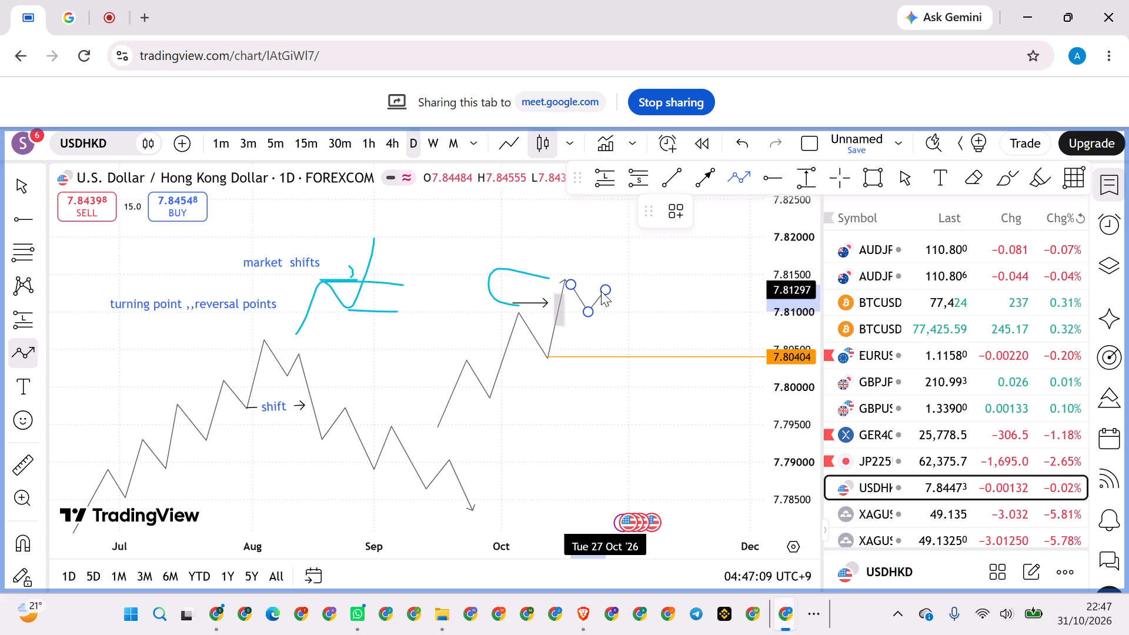
{"action": "double_click", "coordinate": [629, 372]}
{"action": "left_click", "coordinate": [700, 403]}
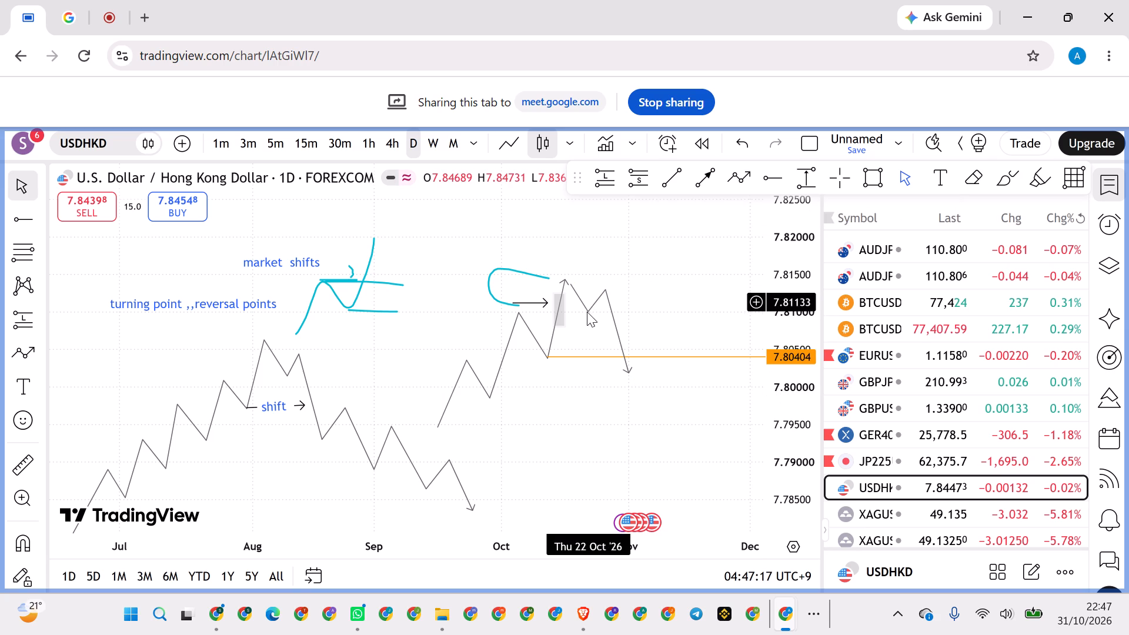
Adjust the new zigzag path's middle points, placing its low at about 7.8095 and its second high at about 7.8136.
{"action": "left_click_drag", "start_coordinate": [587, 312], "coordinate": [595, 313]}
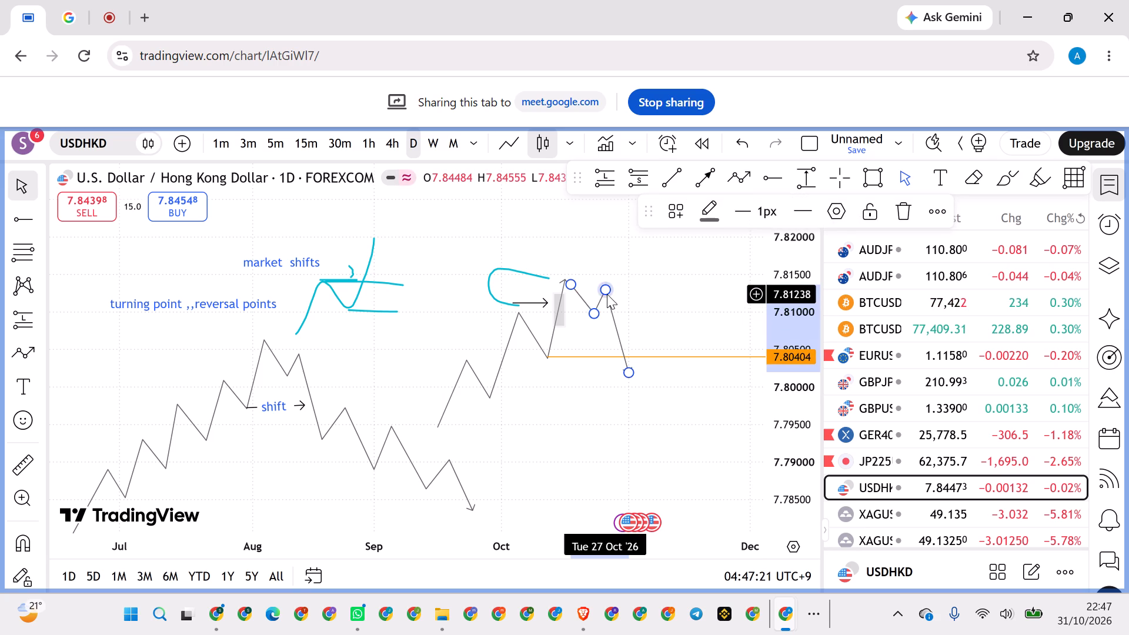
{"action": "left_click_drag", "start_coordinate": [607, 292], "coordinate": [597, 278]}
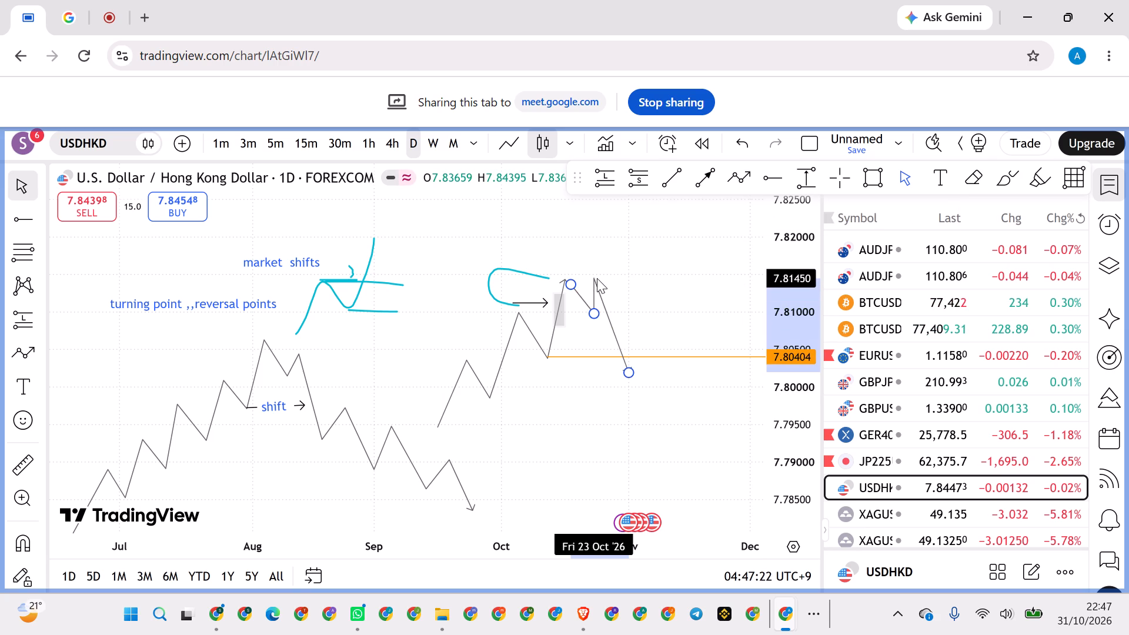
{"action": "left_click_drag", "start_coordinate": [597, 278], "coordinate": [609, 285]}
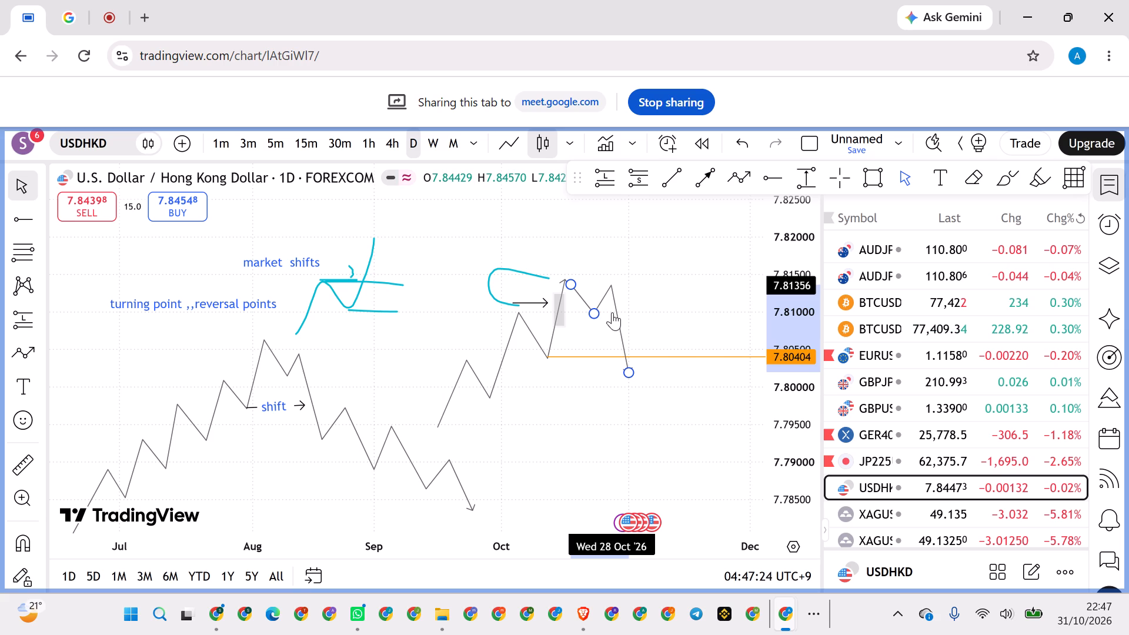
{"action": "left_click_drag", "start_coordinate": [591, 309], "coordinate": [602, 309]}
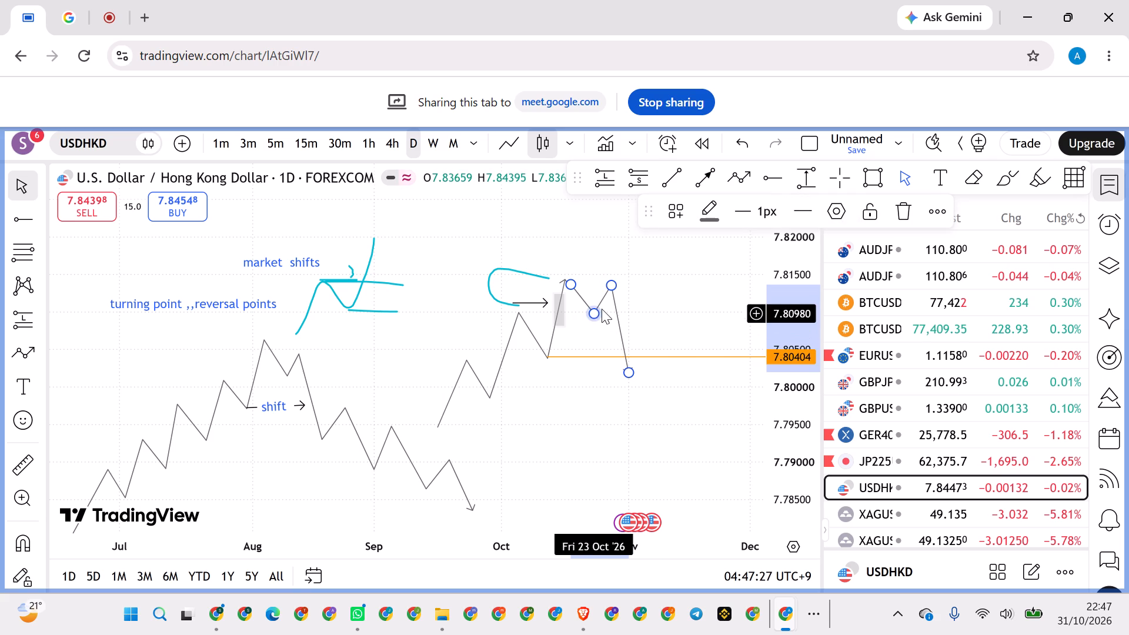
{"action": "left_click_drag", "start_coordinate": [602, 309], "coordinate": [599, 316]}
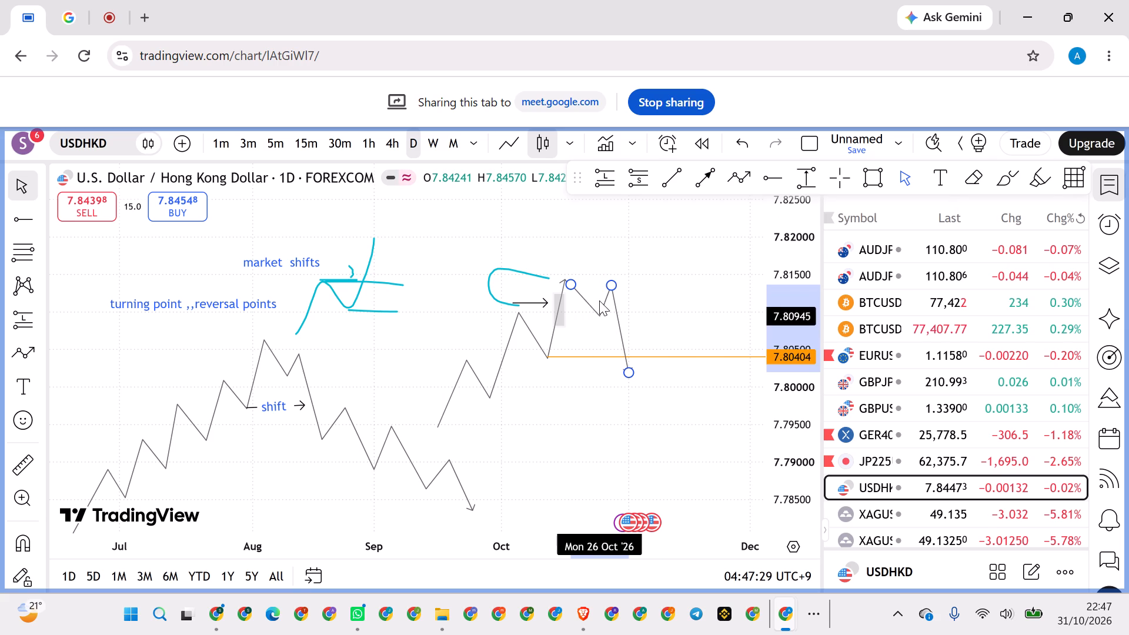
{"action": "left_click", "coordinate": [613, 285]}
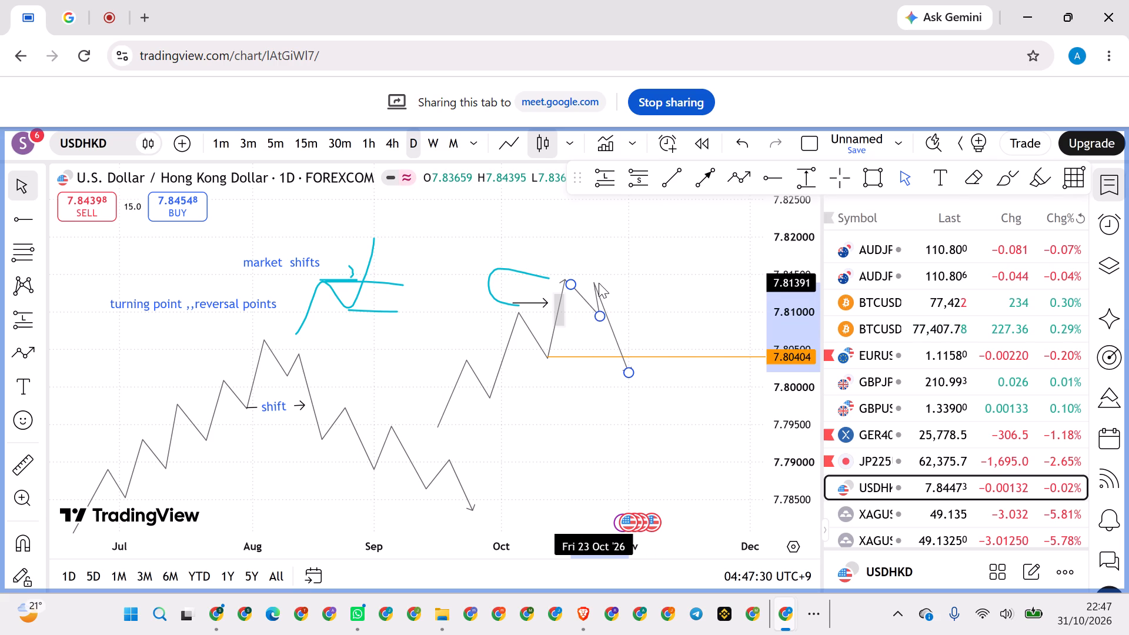
Label the horizontal ray at 7.80404 with the text "invalidation point".
{"action": "left_click", "coordinate": [549, 358]}
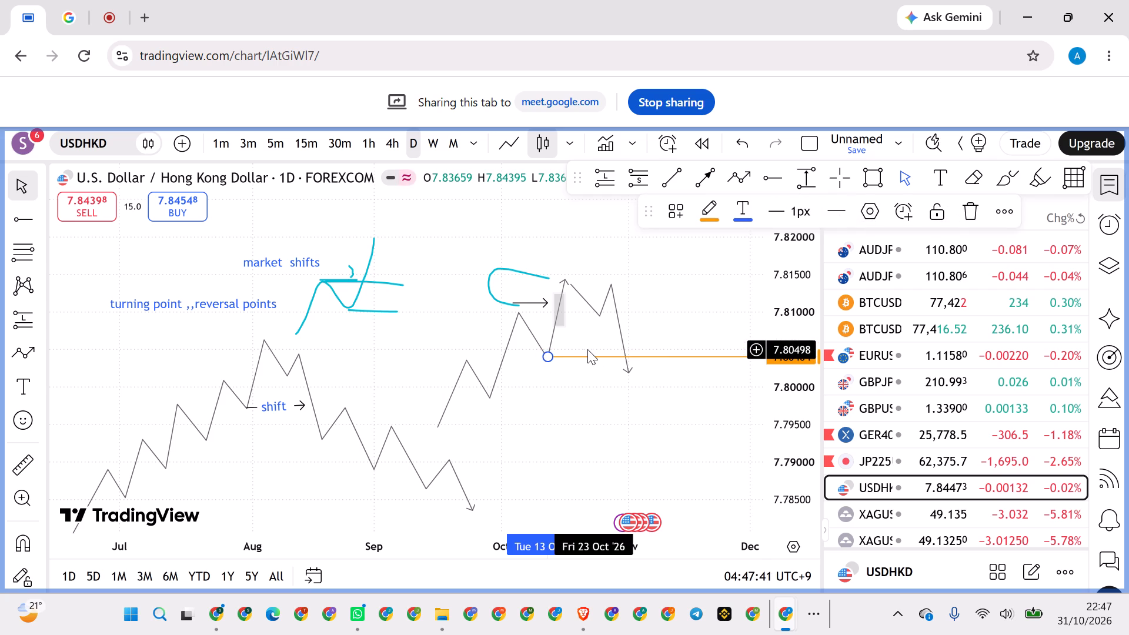
{"action": "left_click", "coordinate": [864, 210]}
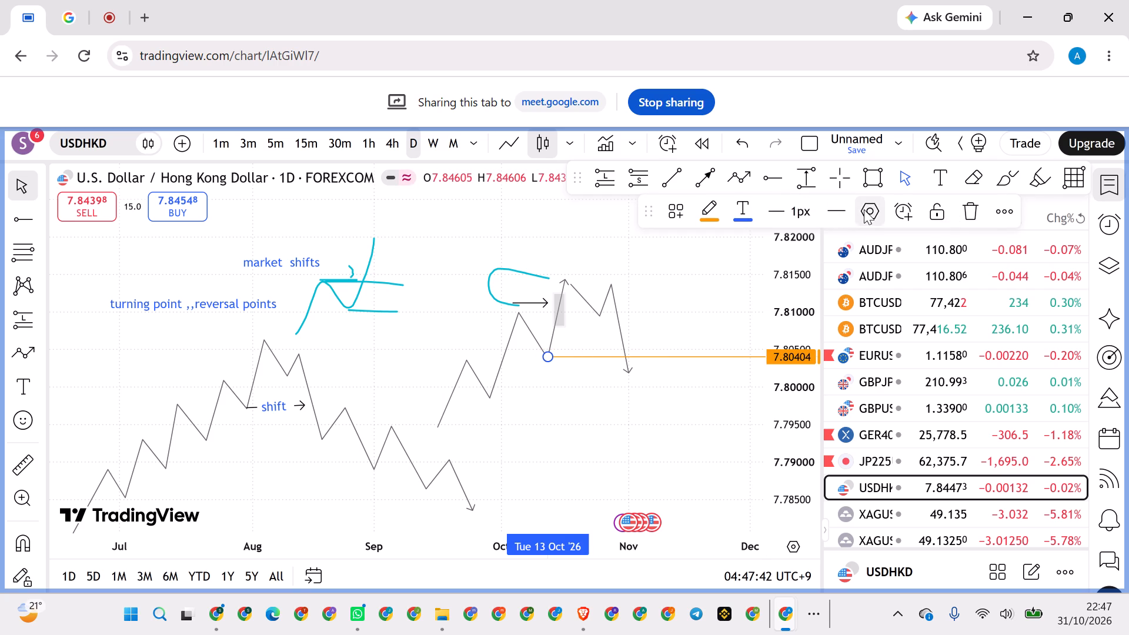
{"action": "type", "text": "invalidation point"}
{"action": "key", "text": "space"}
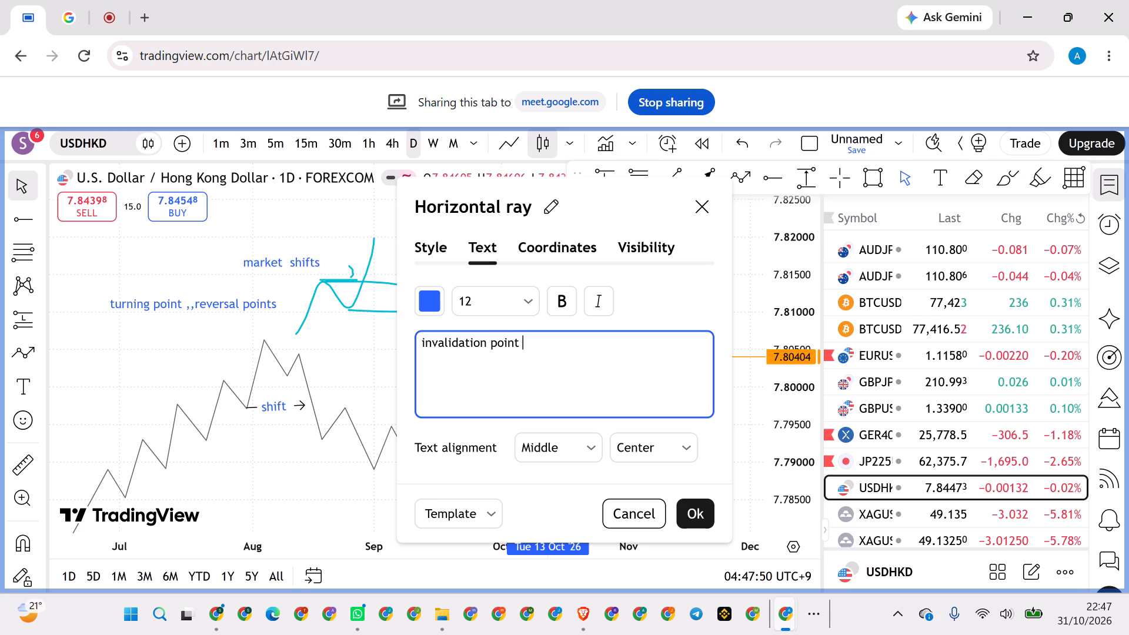
{"action": "left_click", "coordinate": [701, 517]}
{"action": "left_click", "coordinate": [623, 386]}
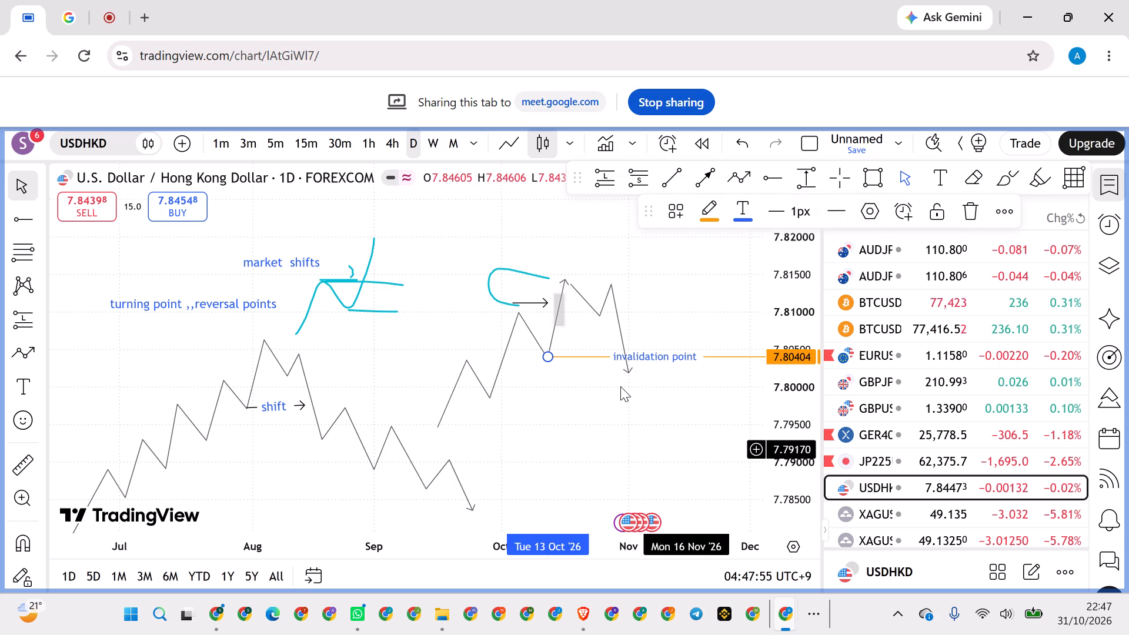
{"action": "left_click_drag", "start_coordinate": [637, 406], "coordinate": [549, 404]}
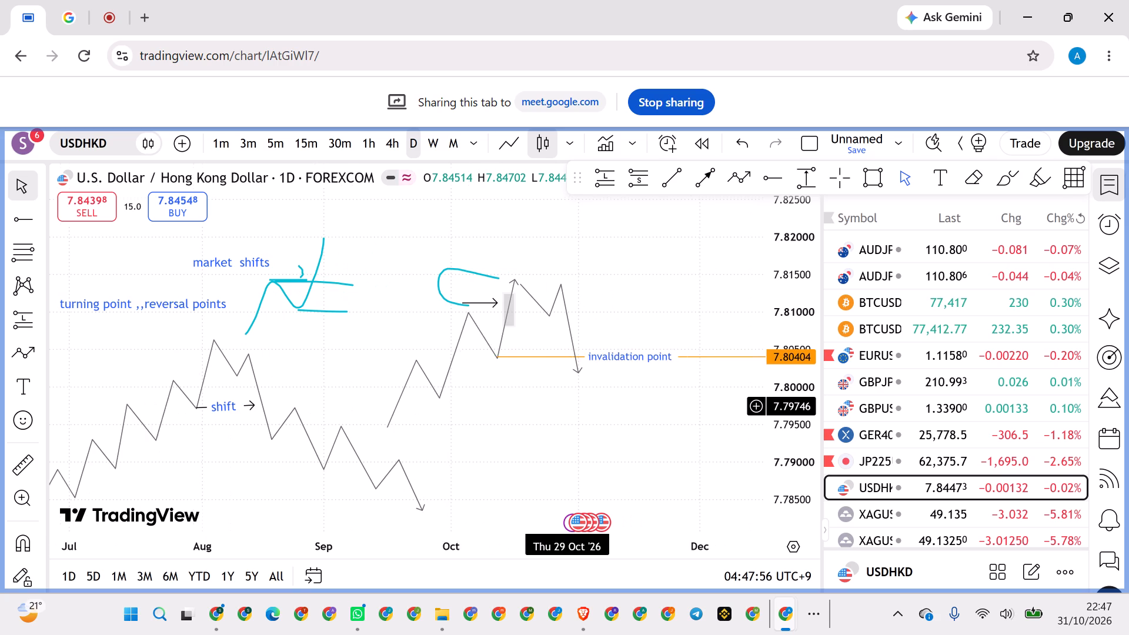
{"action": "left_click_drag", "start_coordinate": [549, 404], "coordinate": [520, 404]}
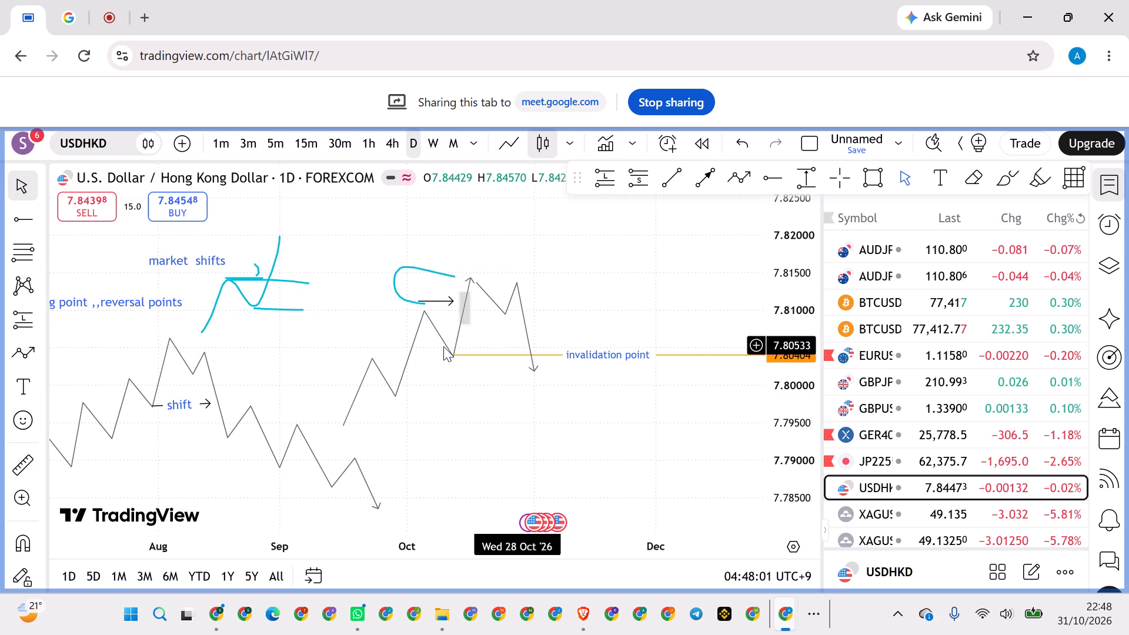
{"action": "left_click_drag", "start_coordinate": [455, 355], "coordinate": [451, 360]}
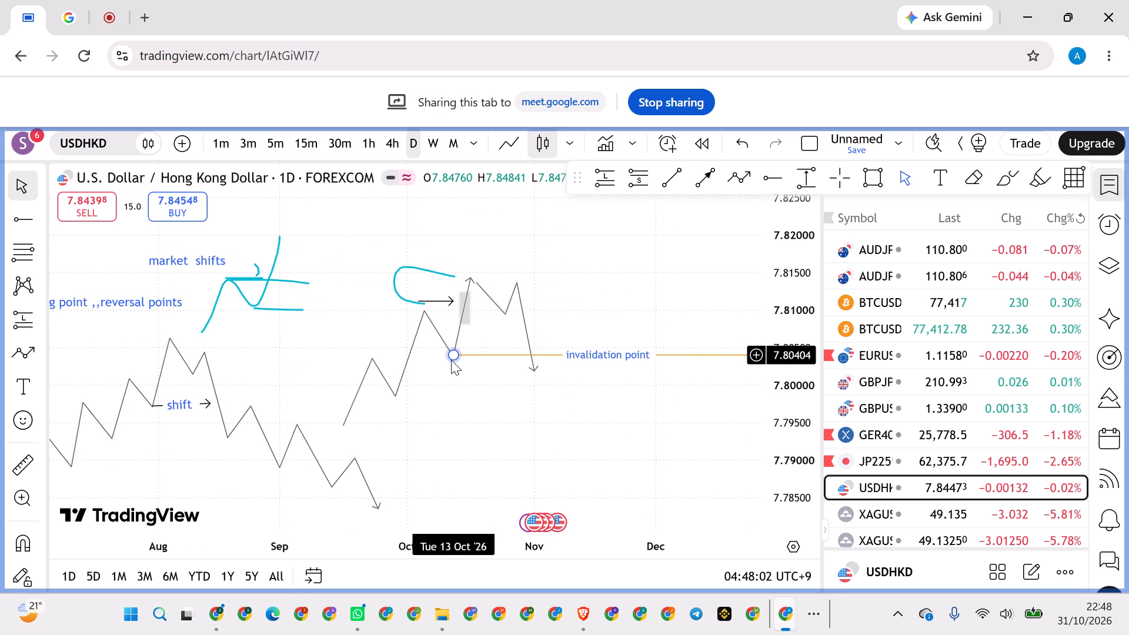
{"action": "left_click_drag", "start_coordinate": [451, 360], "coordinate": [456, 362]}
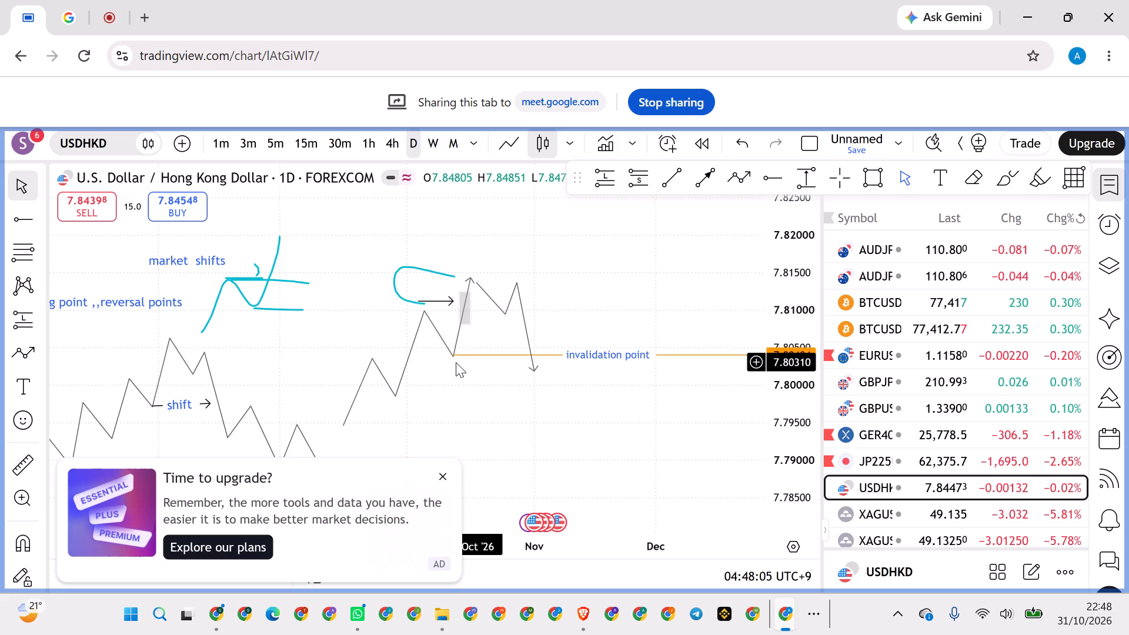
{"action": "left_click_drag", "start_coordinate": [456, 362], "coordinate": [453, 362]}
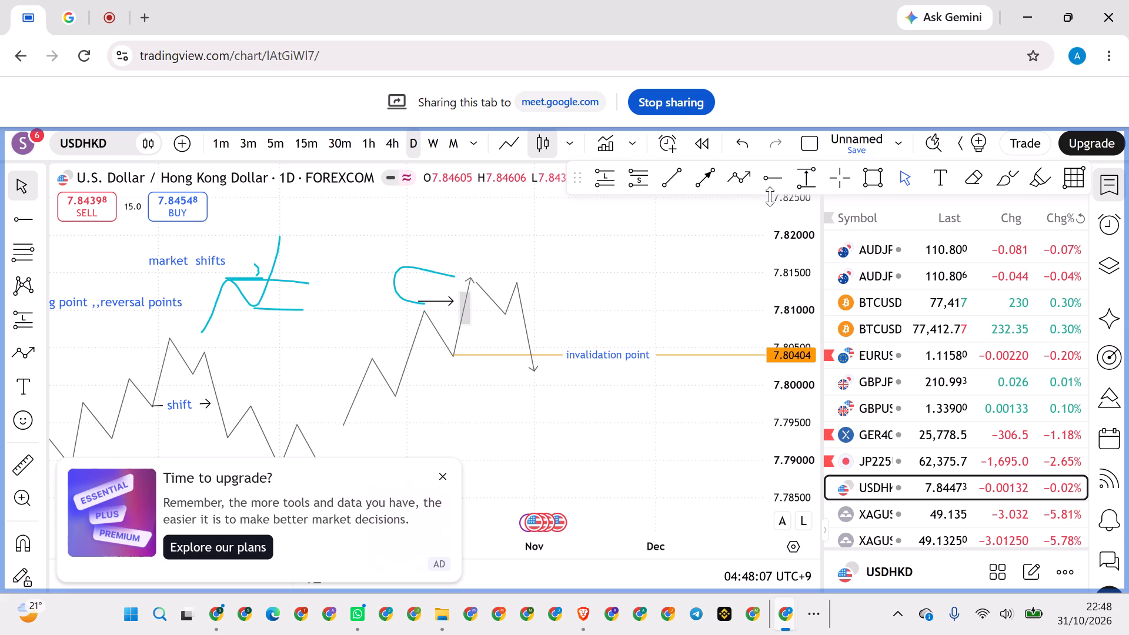
Place a horizontal ray at 7.81015, starting from the rising path's previous peak.
{"action": "left_click", "coordinate": [766, 180]}
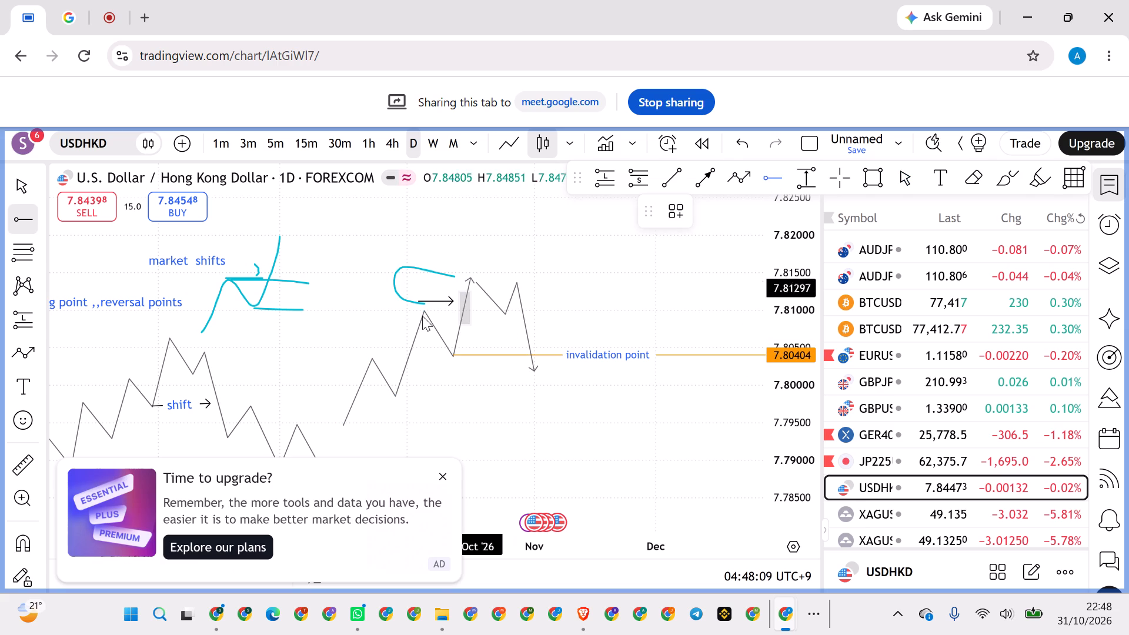
{"action": "left_click", "coordinate": [423, 309]}
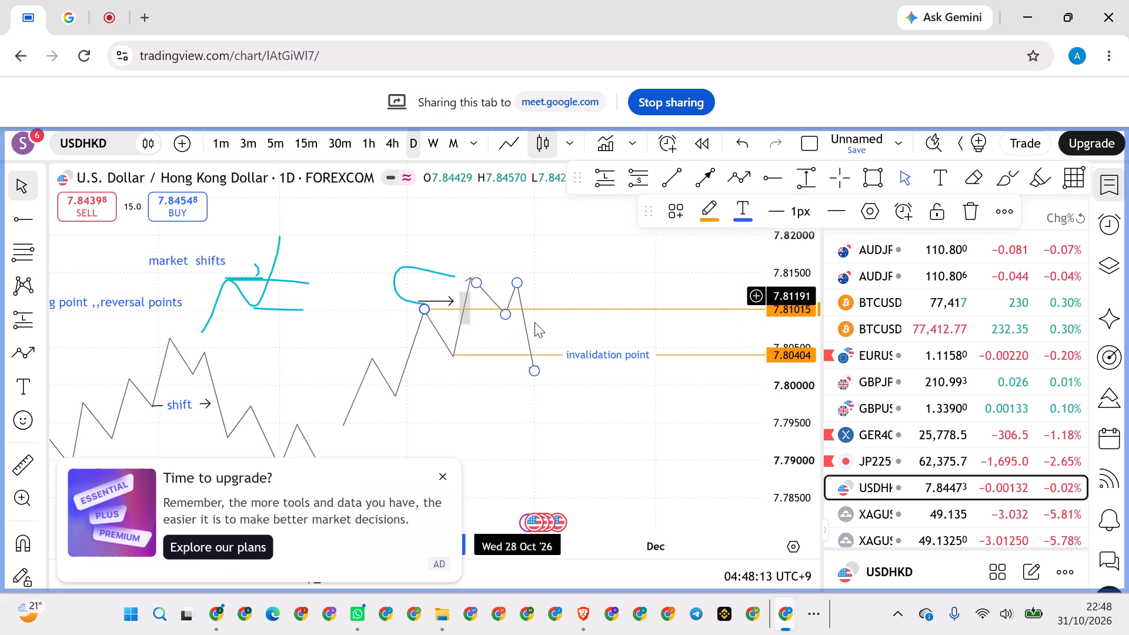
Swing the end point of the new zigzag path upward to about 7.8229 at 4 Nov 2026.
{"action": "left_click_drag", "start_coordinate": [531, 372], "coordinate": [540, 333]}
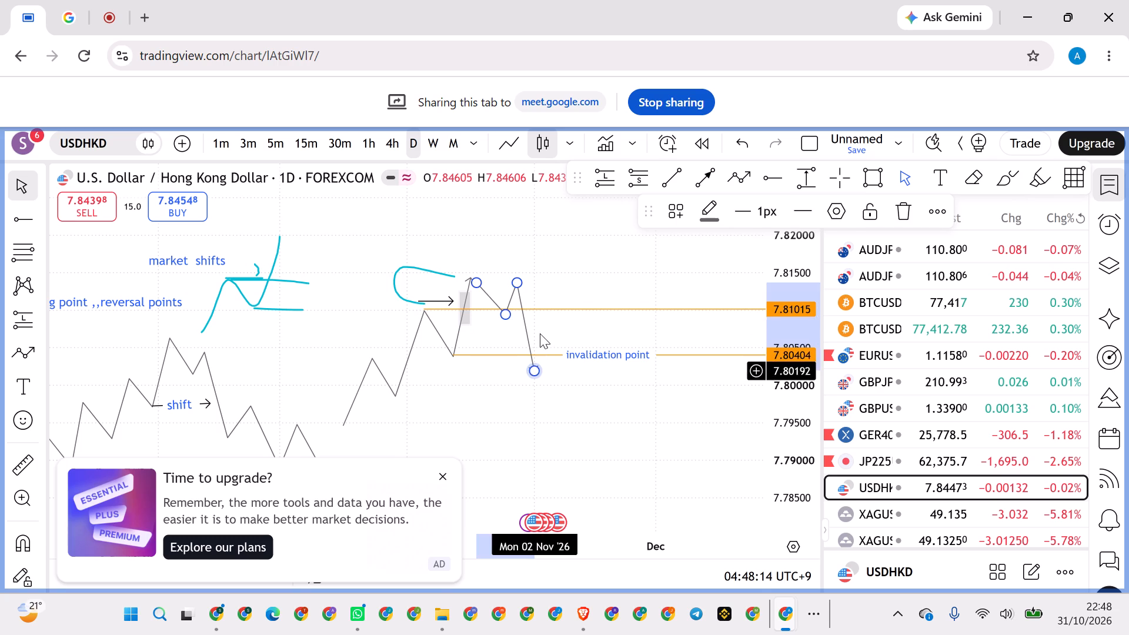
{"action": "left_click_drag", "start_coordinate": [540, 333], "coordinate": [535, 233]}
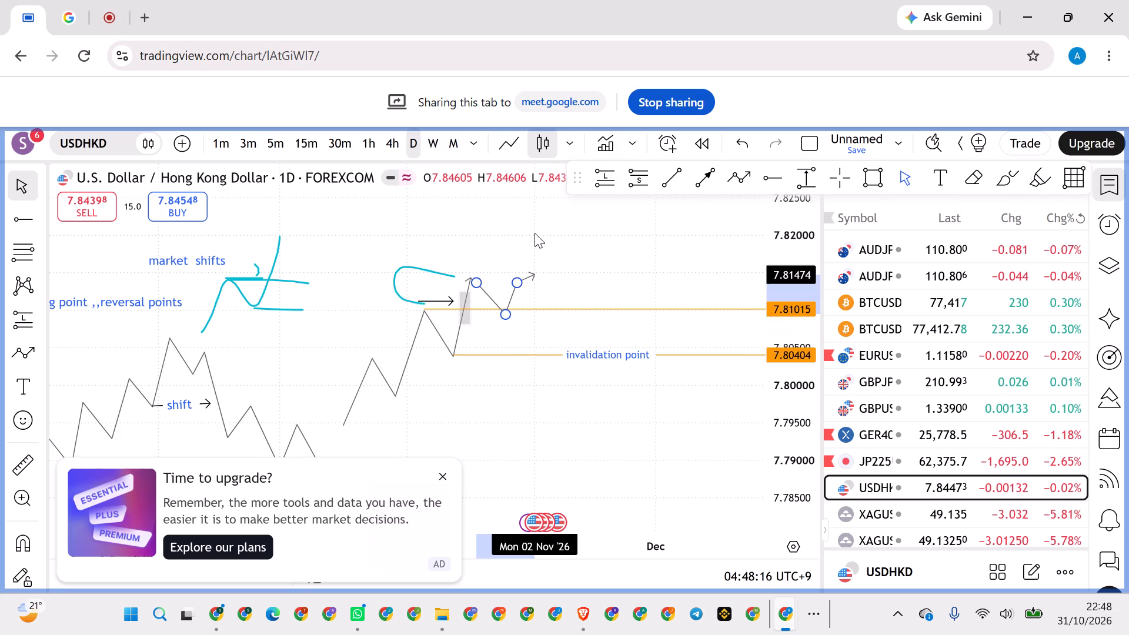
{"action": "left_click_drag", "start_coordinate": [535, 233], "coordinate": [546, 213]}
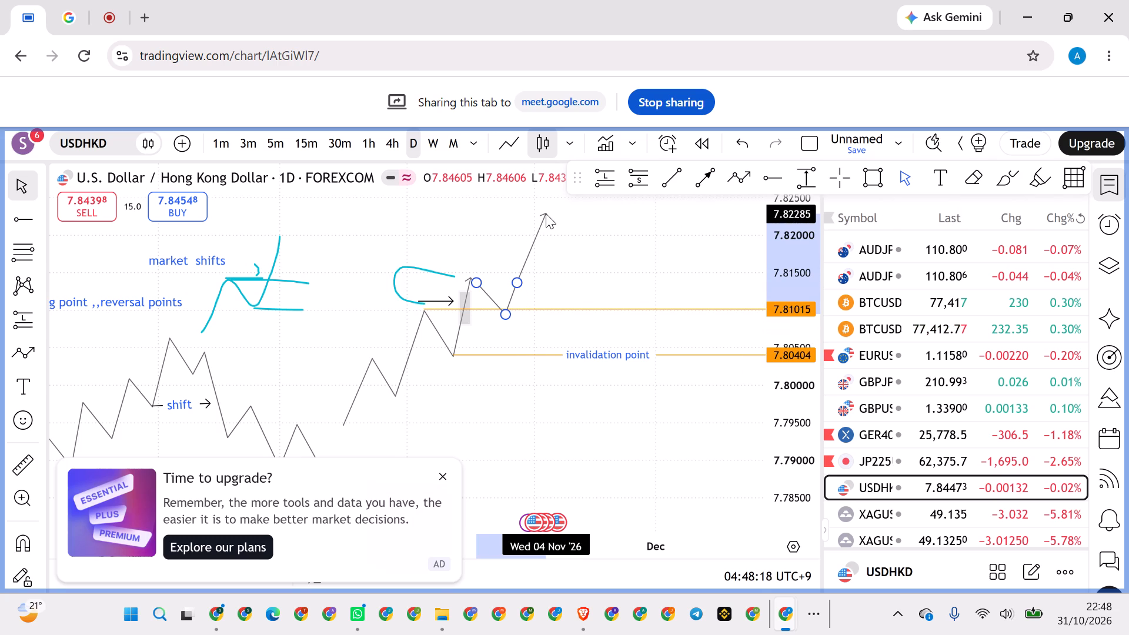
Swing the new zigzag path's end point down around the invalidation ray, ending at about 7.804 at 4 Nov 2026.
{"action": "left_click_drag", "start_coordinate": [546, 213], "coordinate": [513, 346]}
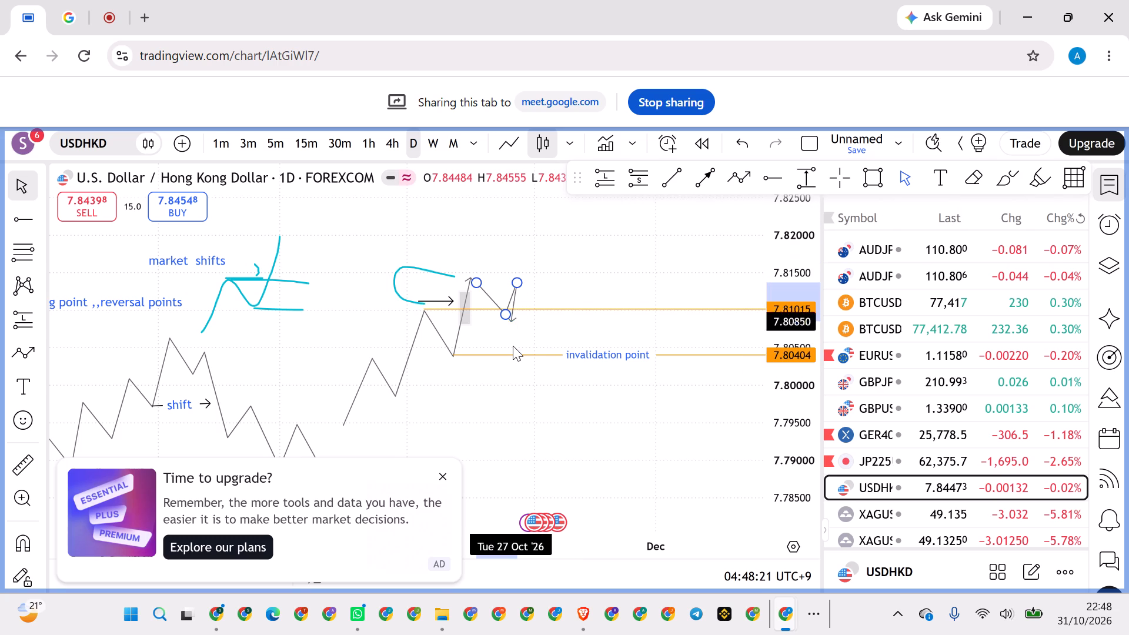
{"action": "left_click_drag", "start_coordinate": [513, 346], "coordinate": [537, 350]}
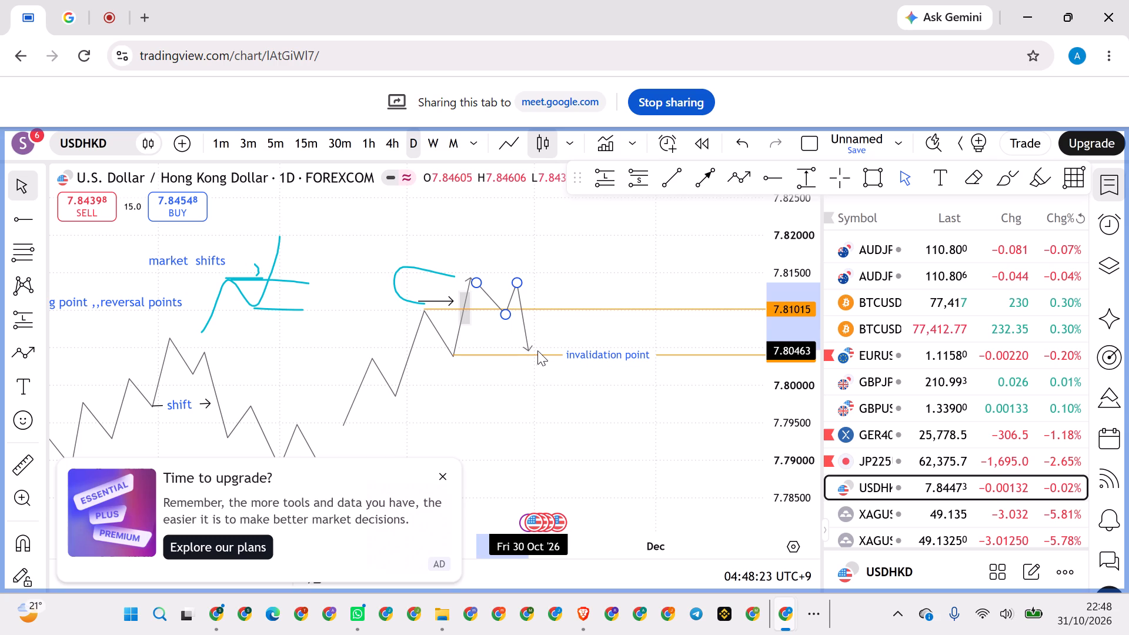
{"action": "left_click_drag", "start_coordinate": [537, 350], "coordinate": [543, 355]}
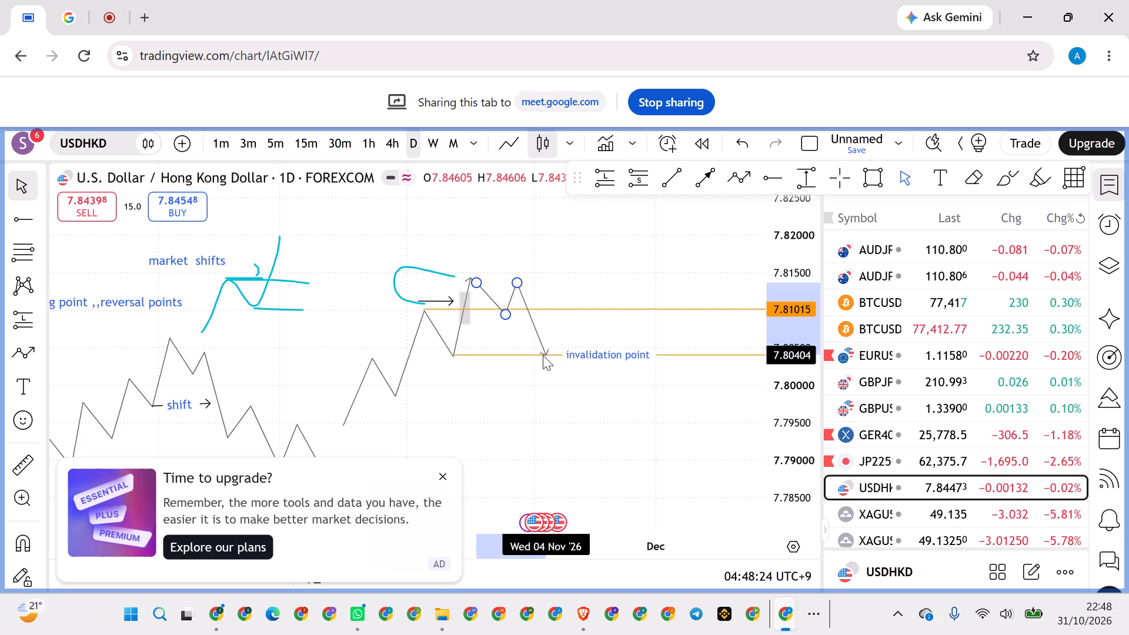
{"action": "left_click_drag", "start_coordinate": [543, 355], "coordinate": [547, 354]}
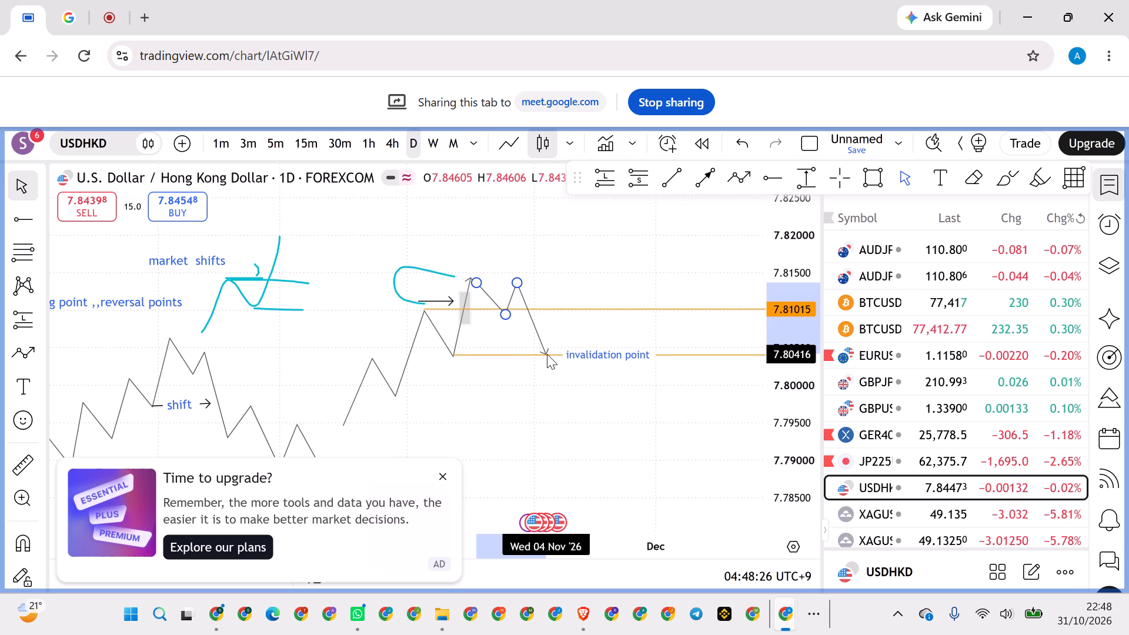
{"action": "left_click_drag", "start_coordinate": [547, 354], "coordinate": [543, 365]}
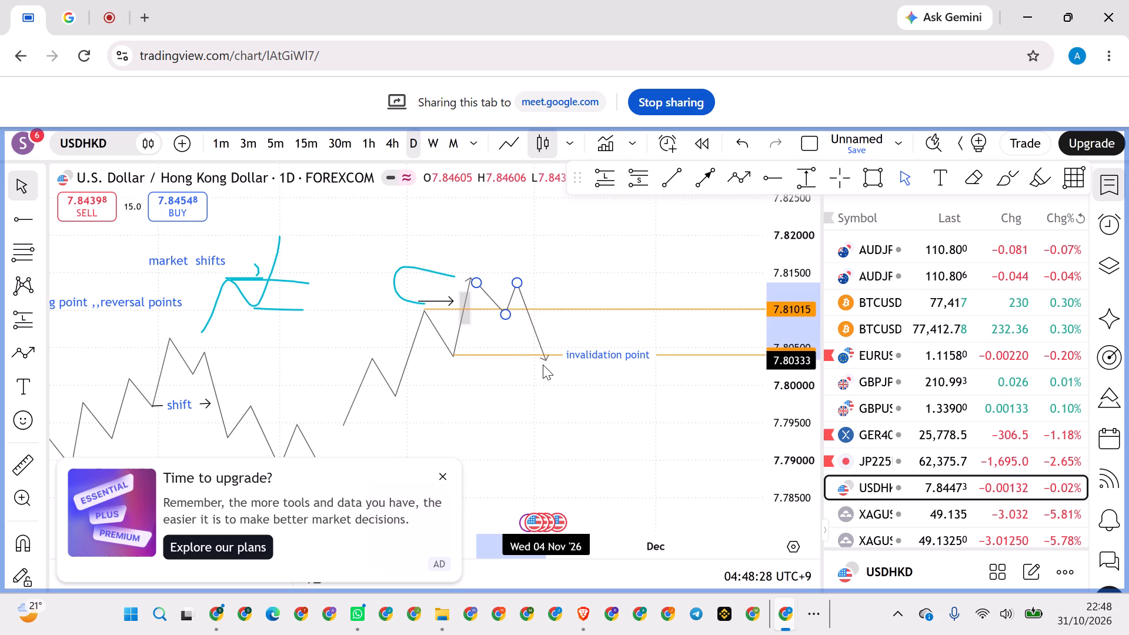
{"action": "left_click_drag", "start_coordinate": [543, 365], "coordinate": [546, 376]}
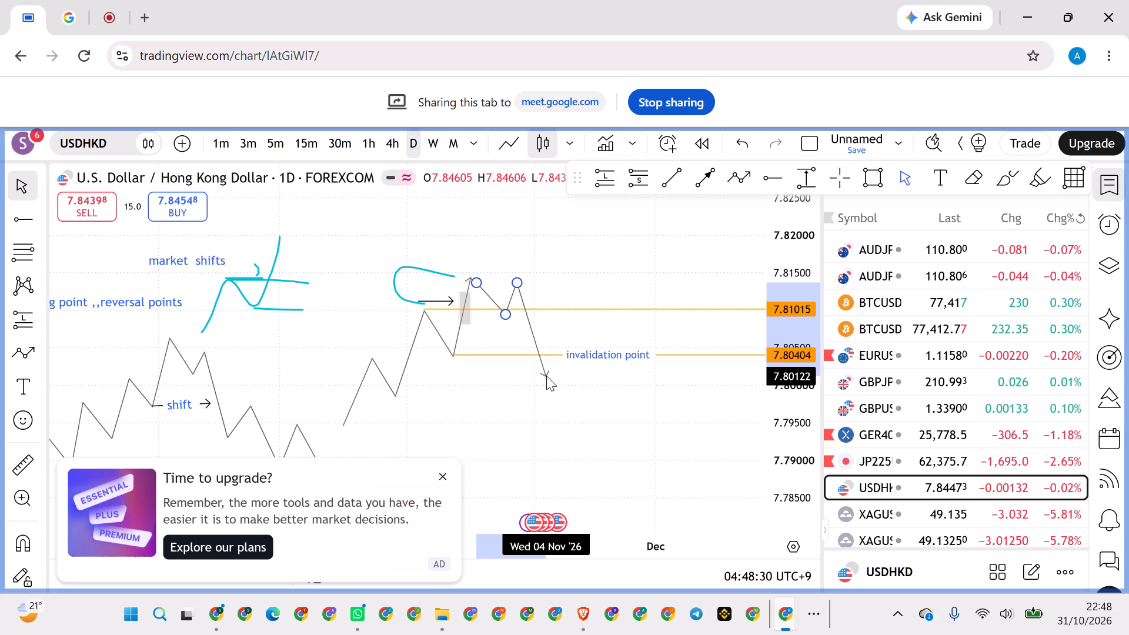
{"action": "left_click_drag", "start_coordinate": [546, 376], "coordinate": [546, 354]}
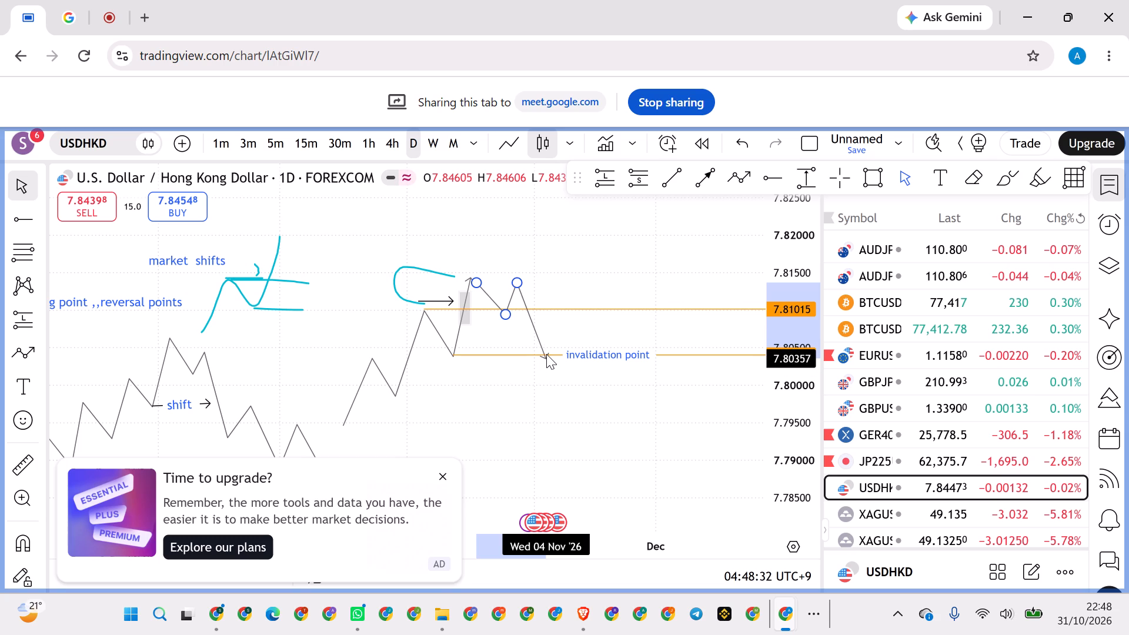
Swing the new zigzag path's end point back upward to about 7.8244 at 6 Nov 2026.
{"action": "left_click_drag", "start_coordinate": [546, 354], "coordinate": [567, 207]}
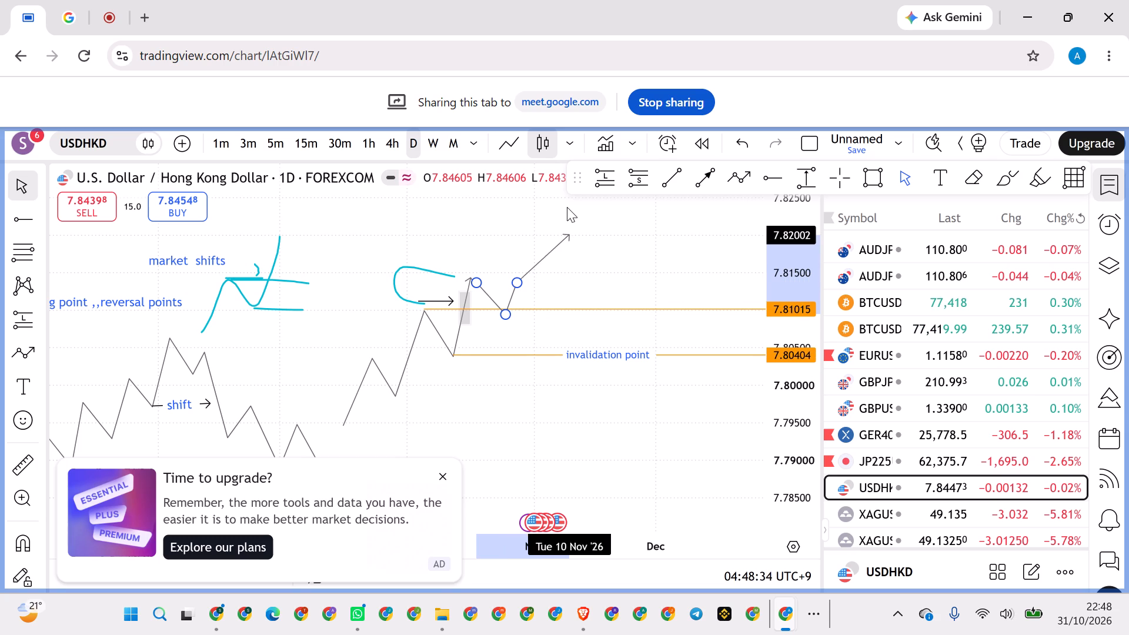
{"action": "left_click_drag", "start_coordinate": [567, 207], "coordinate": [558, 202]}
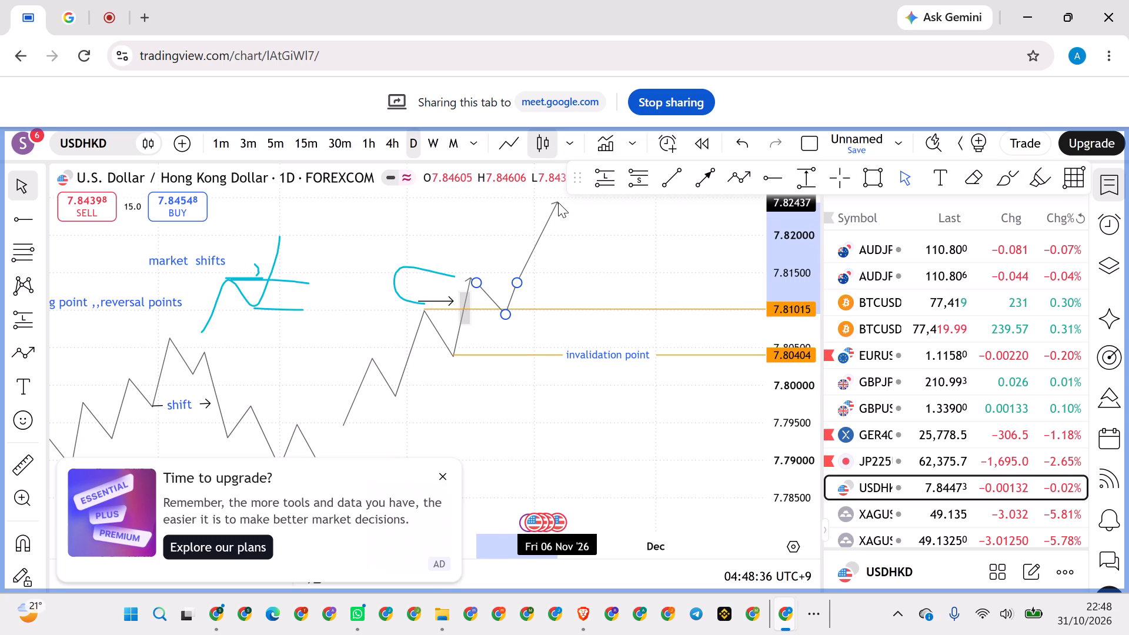
Place the new zigzag path's end point just below the invalidation ray, at about 7.8025 at 3 Nov 2026.
{"action": "left_click_drag", "start_coordinate": [558, 202], "coordinate": [529, 316]}
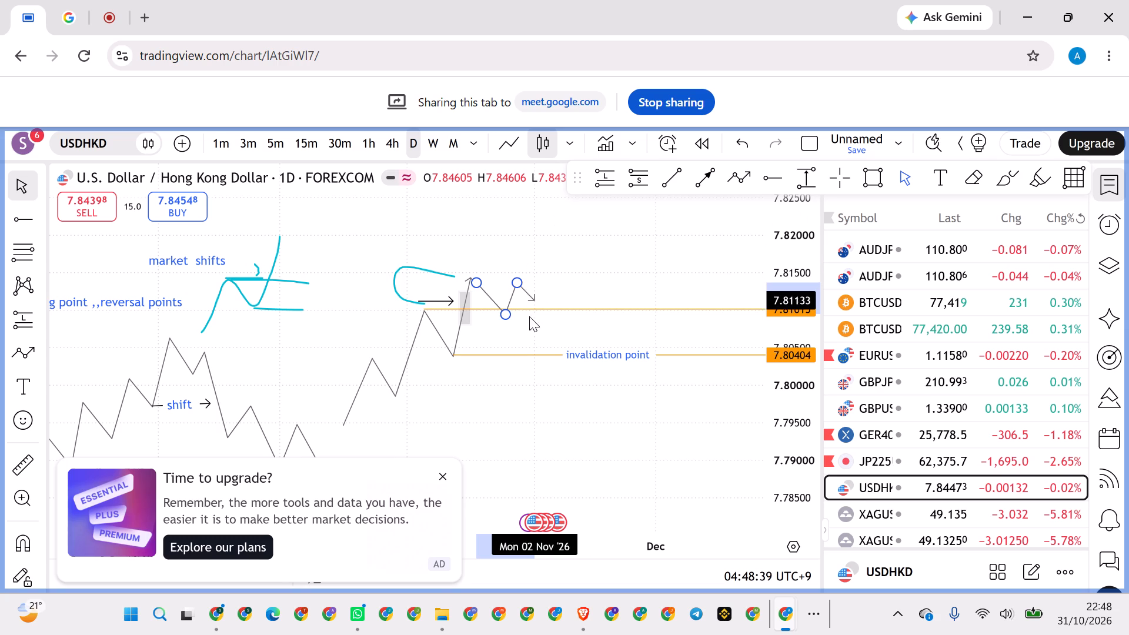
{"action": "left_click_drag", "start_coordinate": [529, 316], "coordinate": [538, 366]}
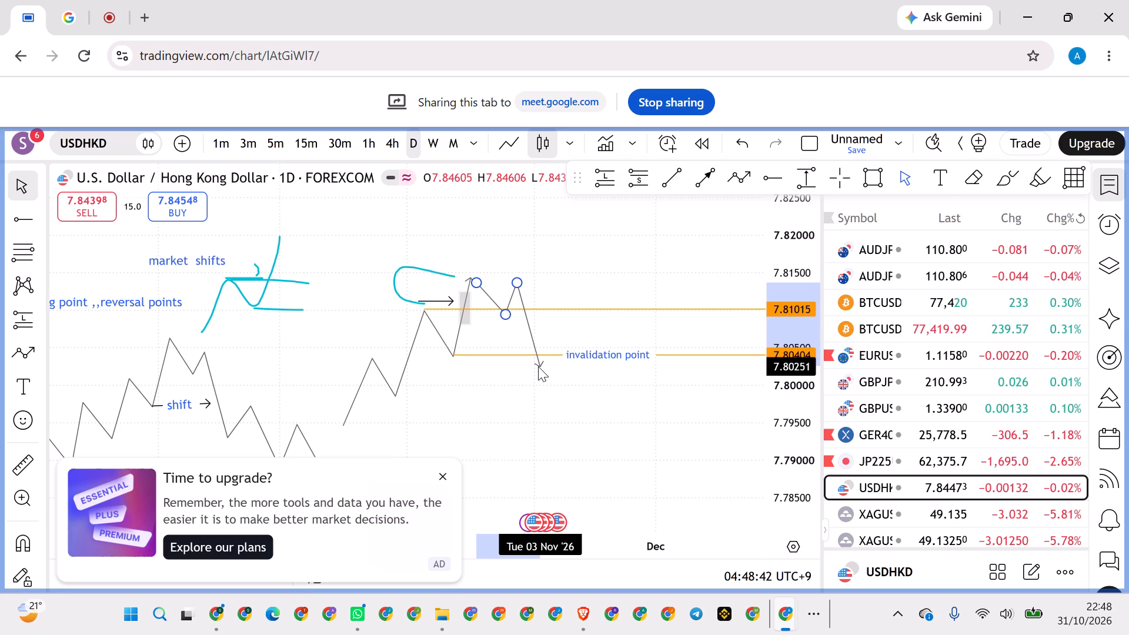
Dismiss the upgrade advertisement and the ad-free plan offer covering the chart.
{"action": "left_click", "coordinate": [442, 477]}
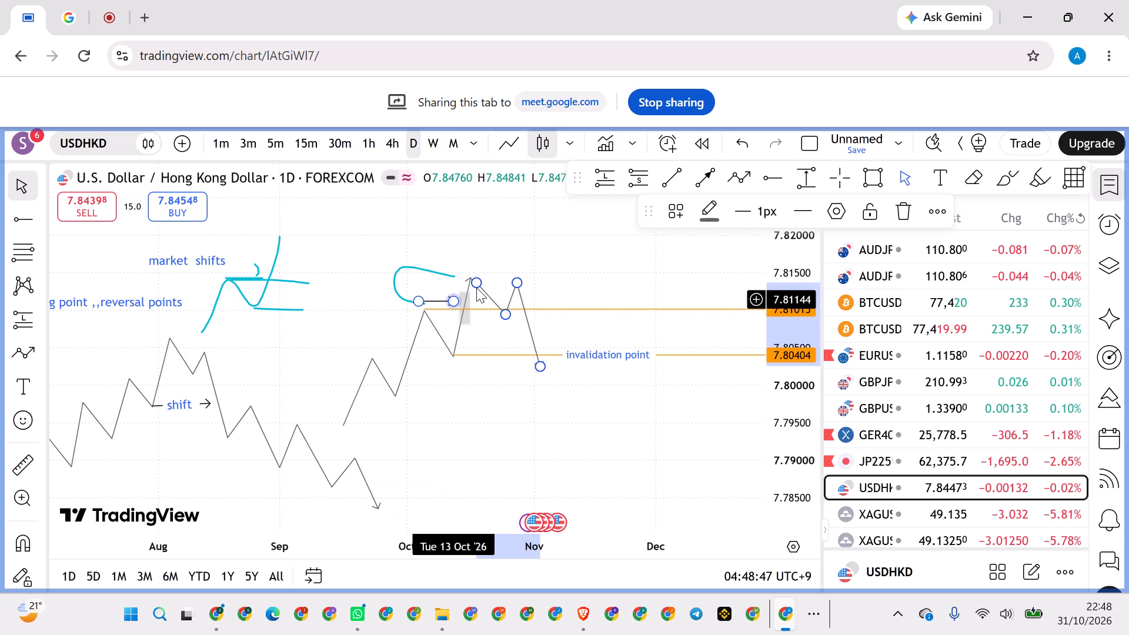
{"action": "left_click", "coordinate": [813, 158]}
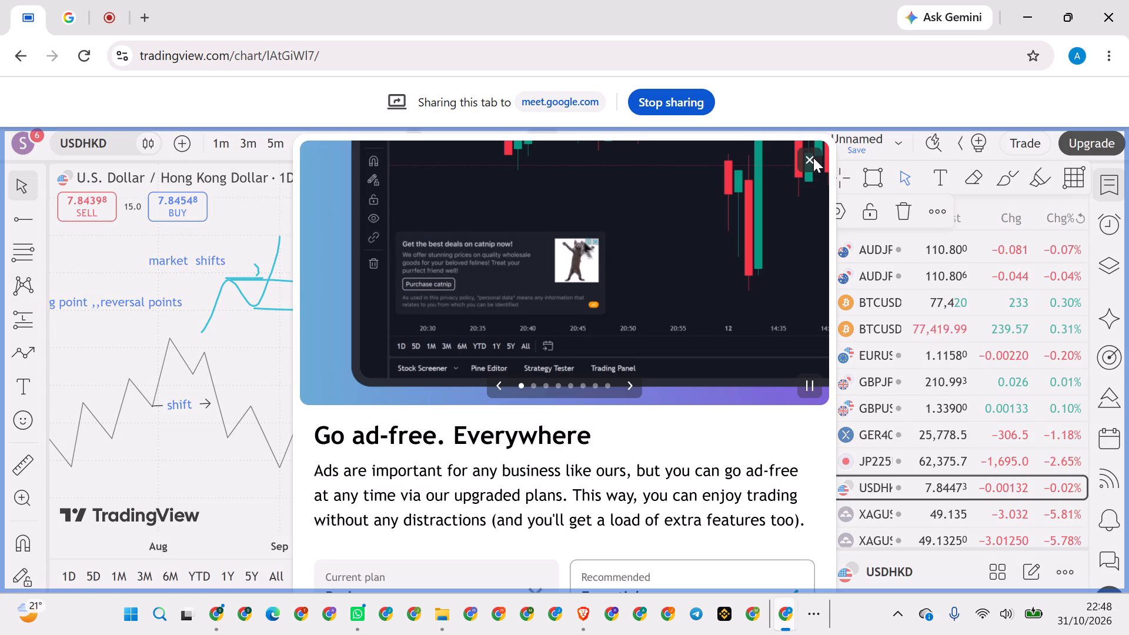